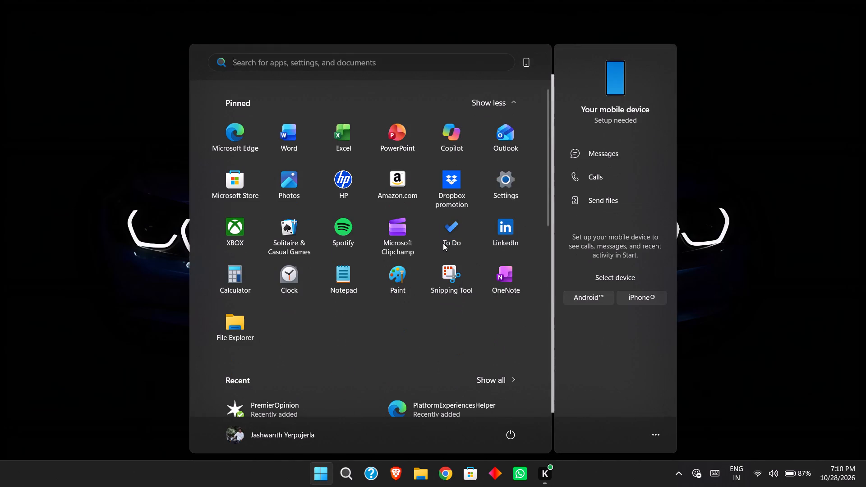
Open Canva in the Brave browser and open the recent CORE ESPORTS banner design.
click(397, 473)
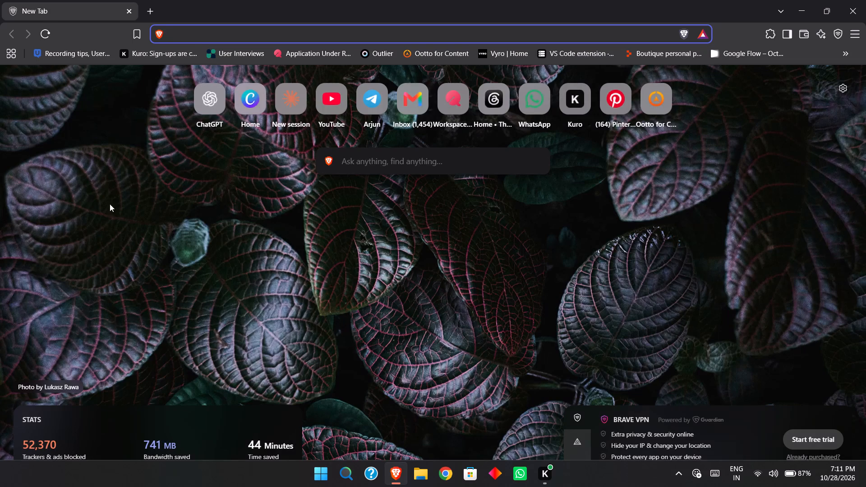
click(254, 92)
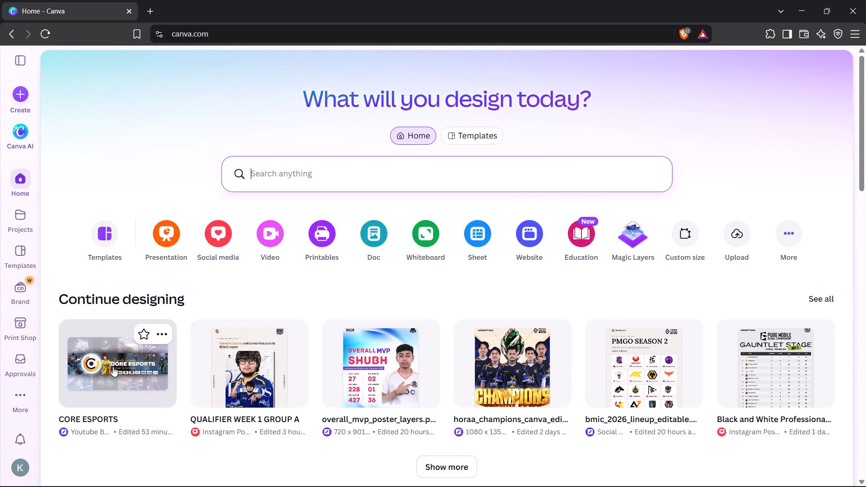
click(113, 367)
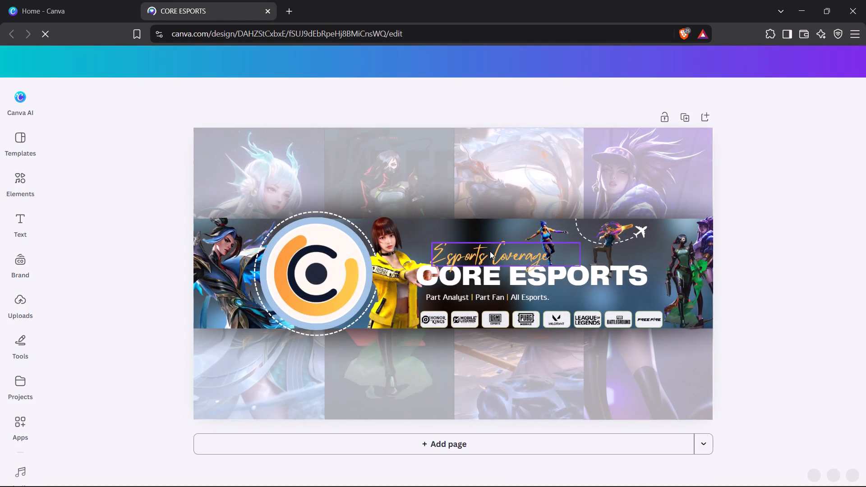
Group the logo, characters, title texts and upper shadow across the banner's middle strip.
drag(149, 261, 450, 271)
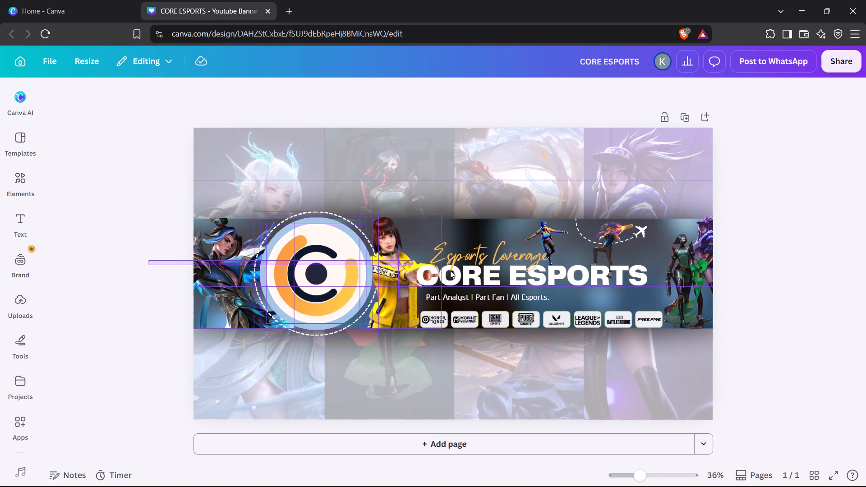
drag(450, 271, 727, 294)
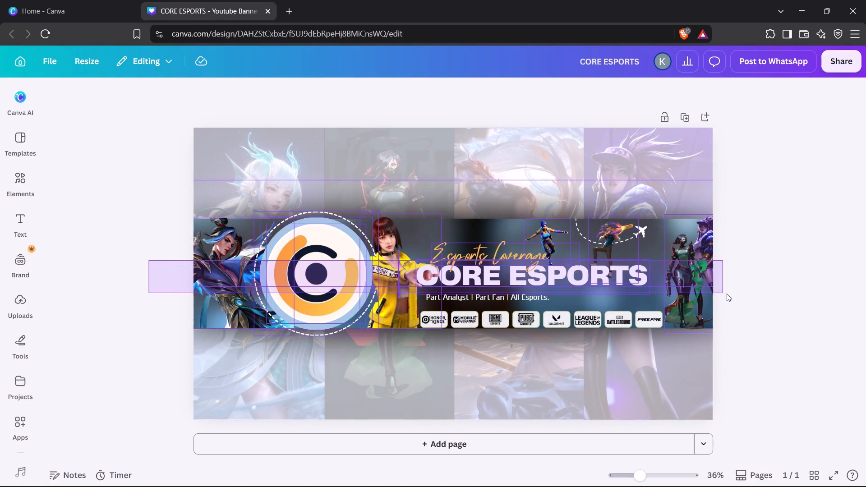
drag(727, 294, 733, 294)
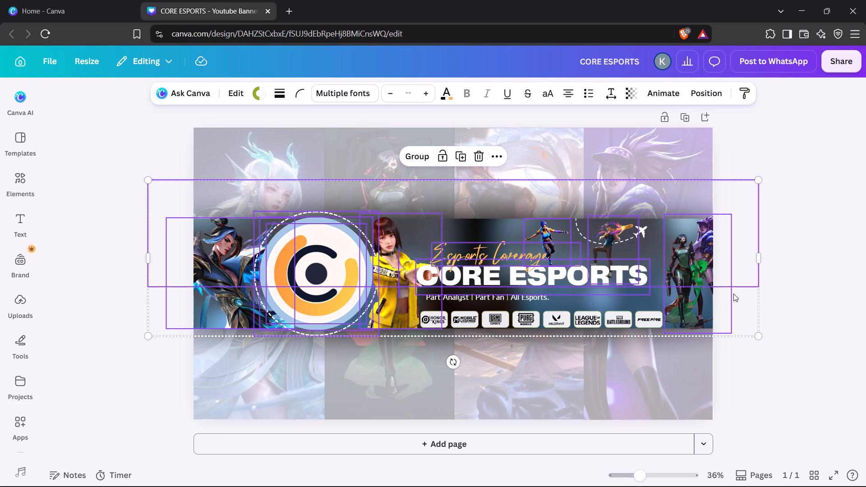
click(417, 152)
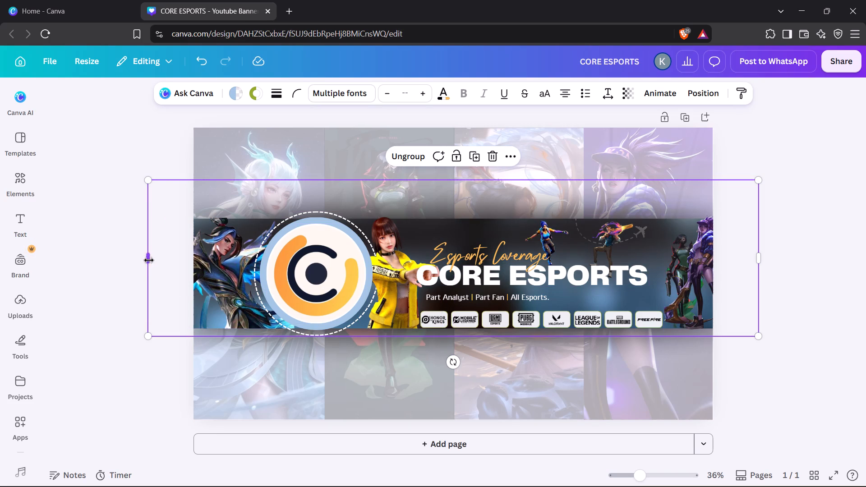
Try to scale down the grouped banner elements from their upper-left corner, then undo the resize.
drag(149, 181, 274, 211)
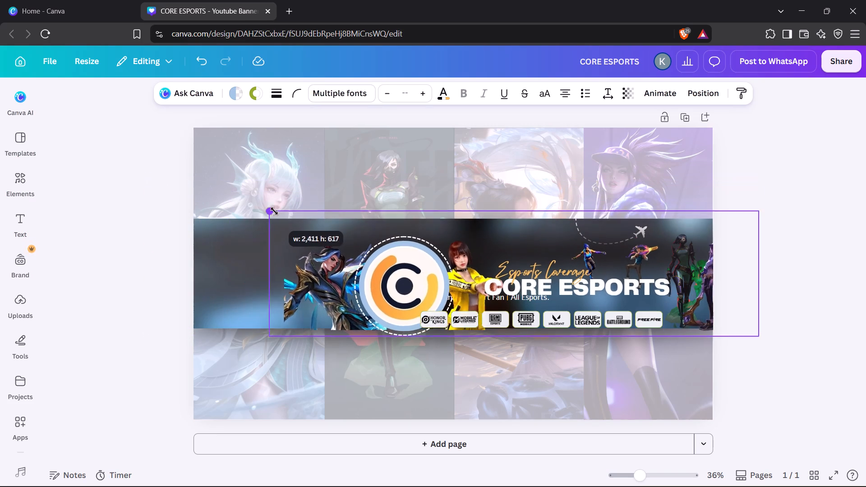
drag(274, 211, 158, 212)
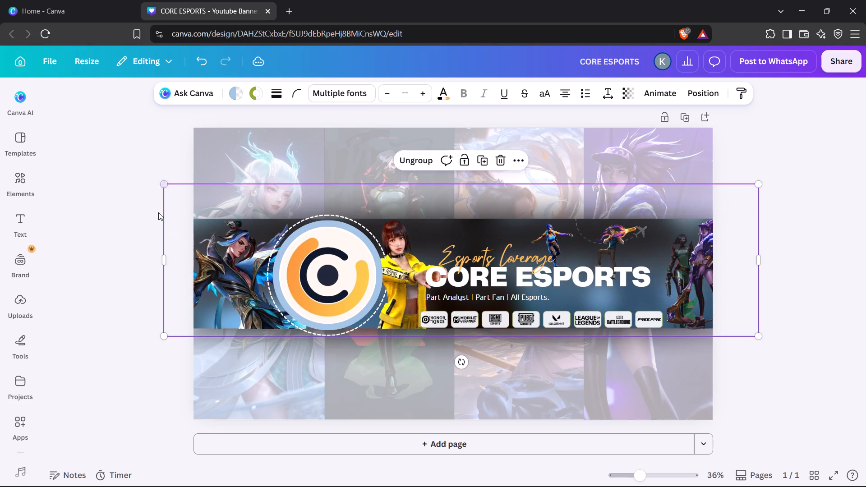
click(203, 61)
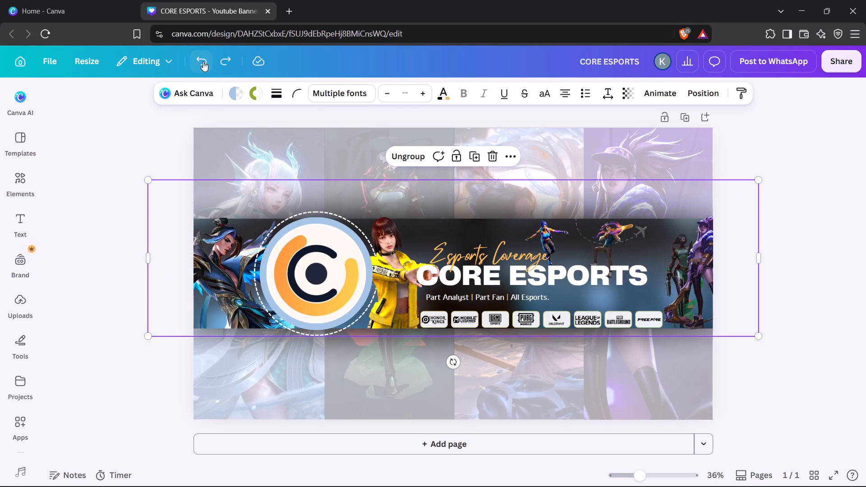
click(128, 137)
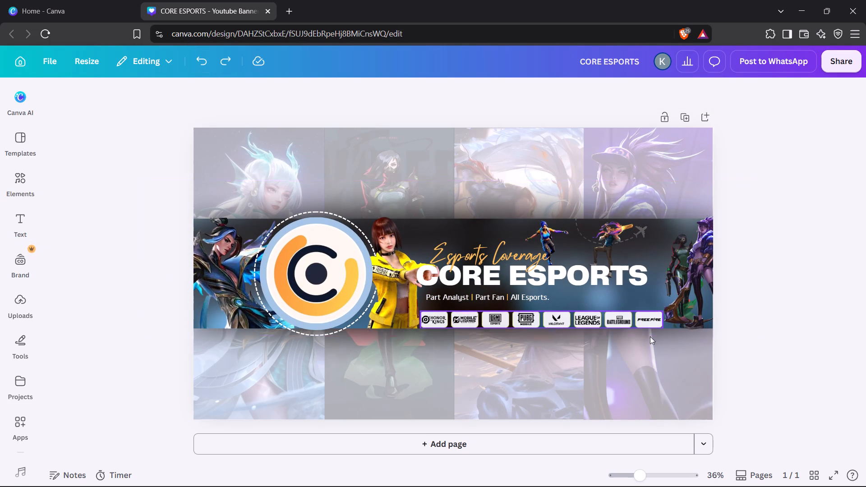
Unlock the dark shadow image along the lower edge of the banner's middle strip.
click(822, 351)
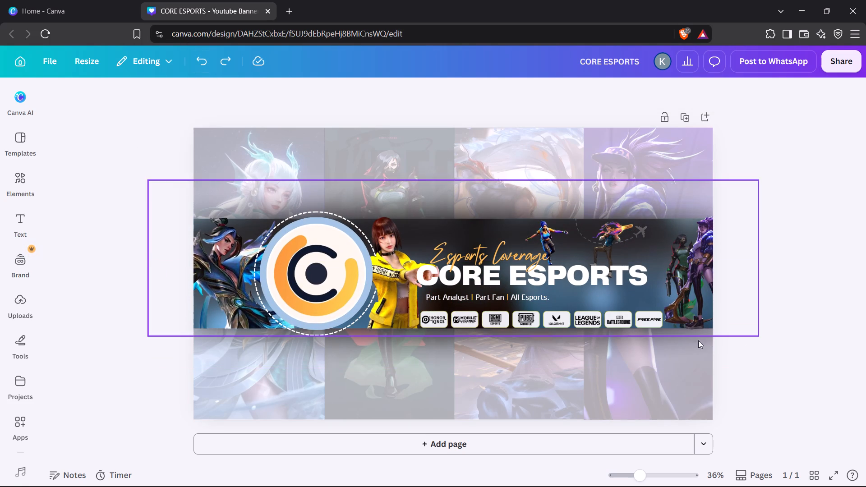
click(700, 345)
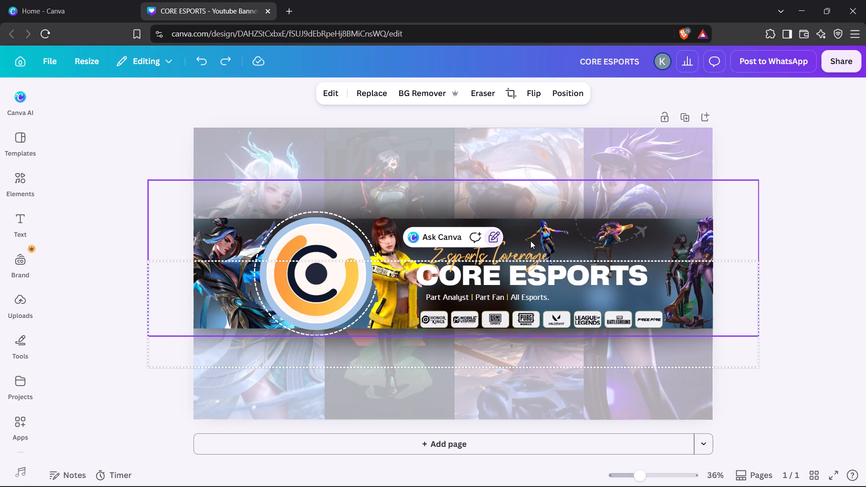
click(500, 238)
click(500, 238)
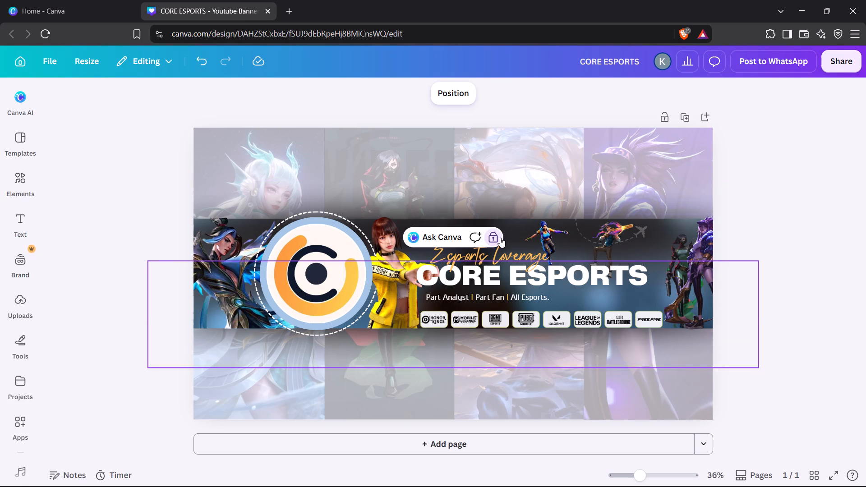
click(835, 317)
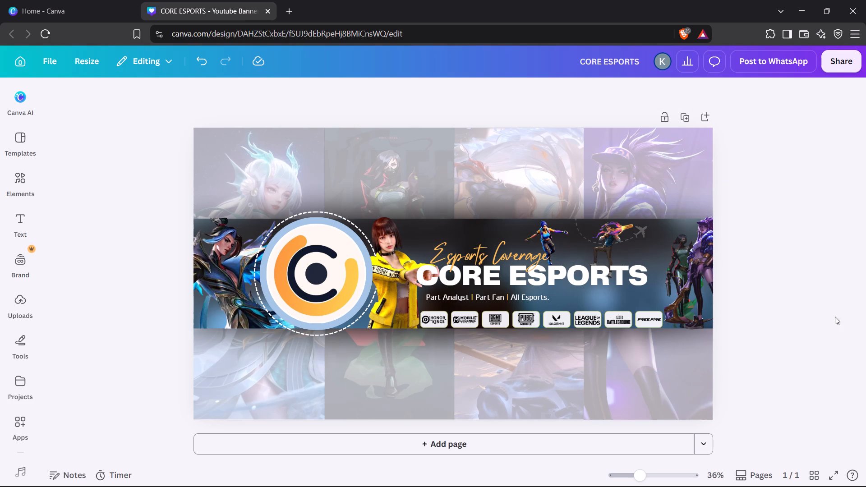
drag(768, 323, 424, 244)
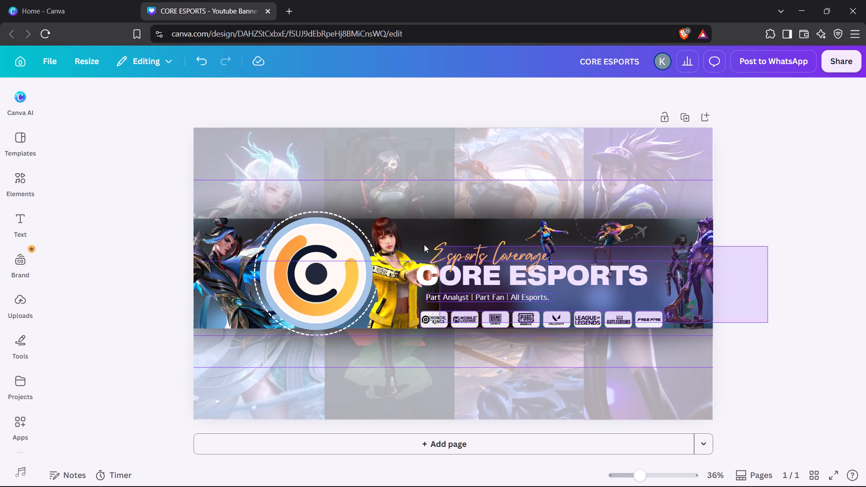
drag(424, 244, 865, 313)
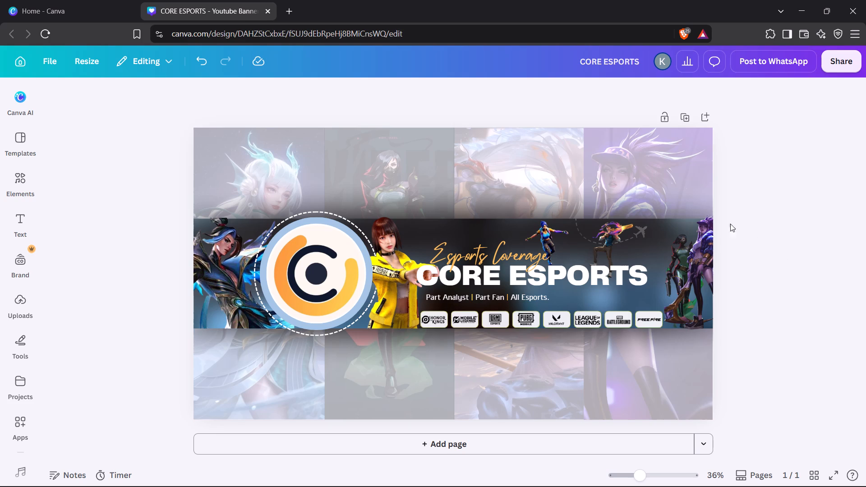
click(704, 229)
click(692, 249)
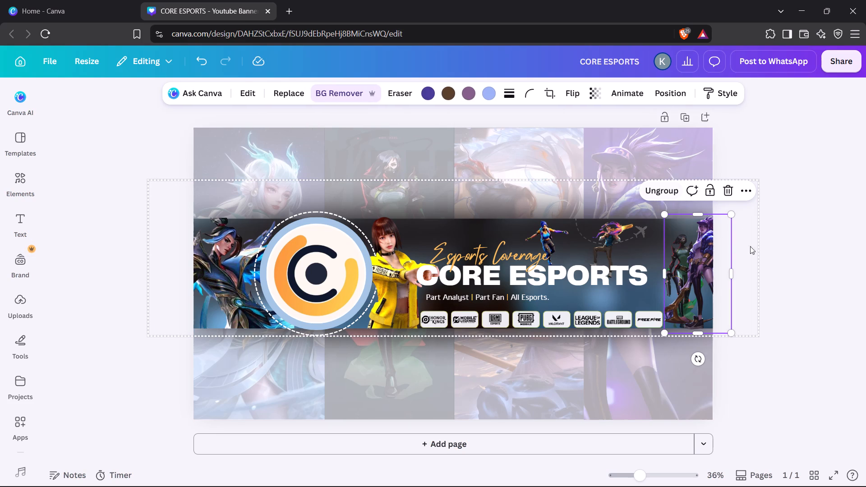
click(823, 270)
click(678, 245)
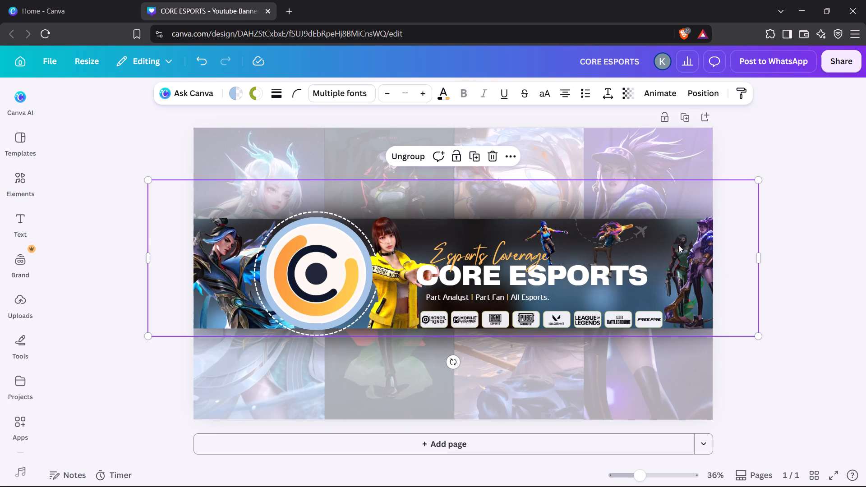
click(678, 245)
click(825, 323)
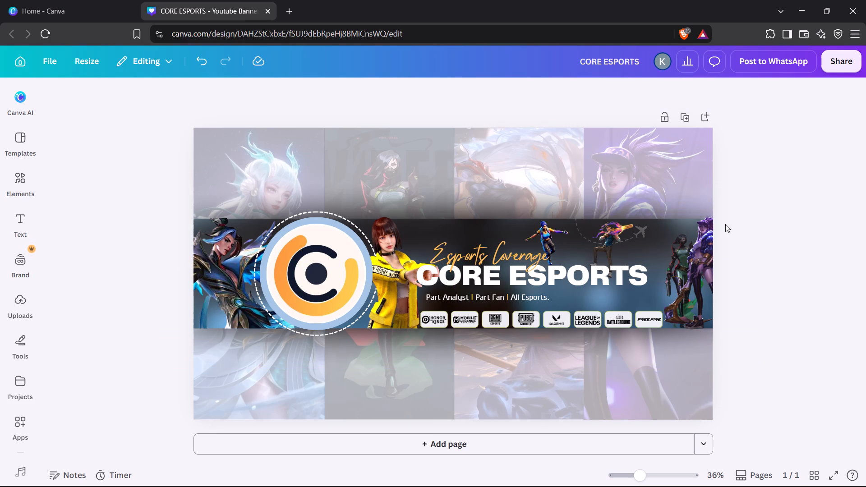
Examine the banner's layer stack, including the elements inside the main group and the background layers beneath it.
click(409, 138)
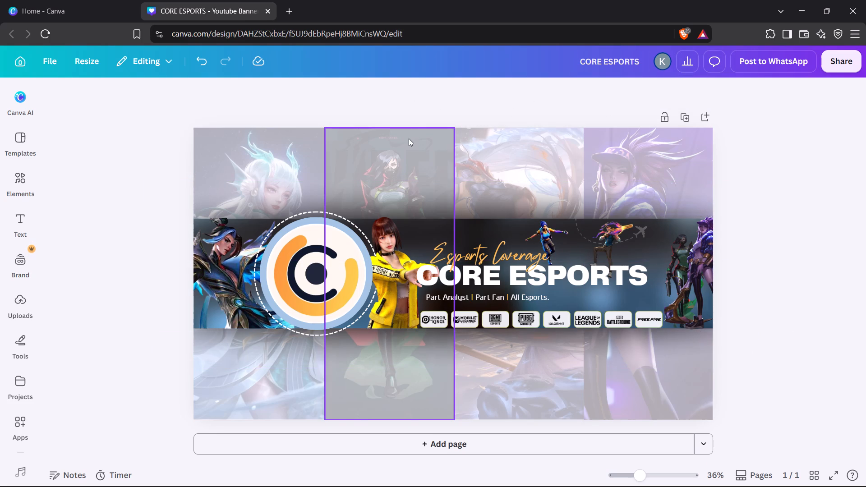
click(552, 88)
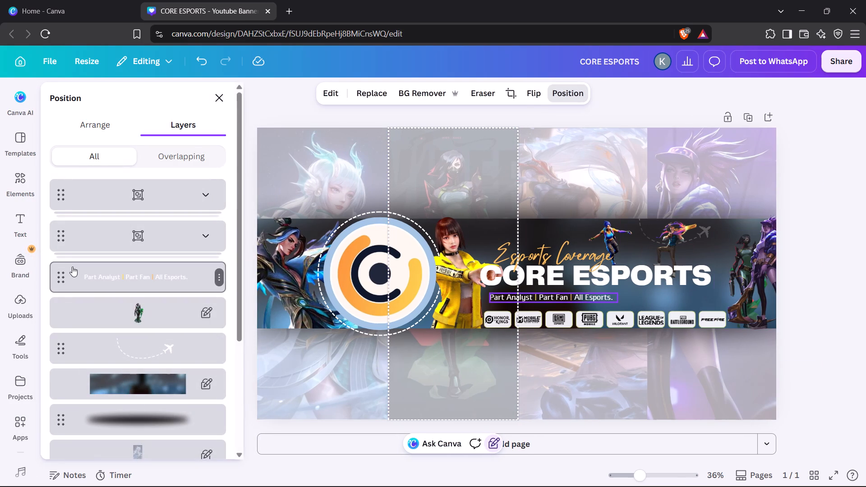
click(72, 267)
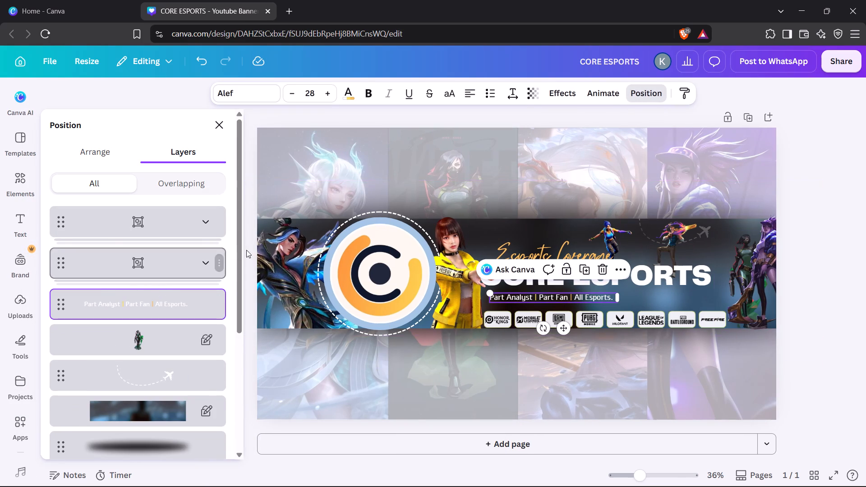
click(201, 257)
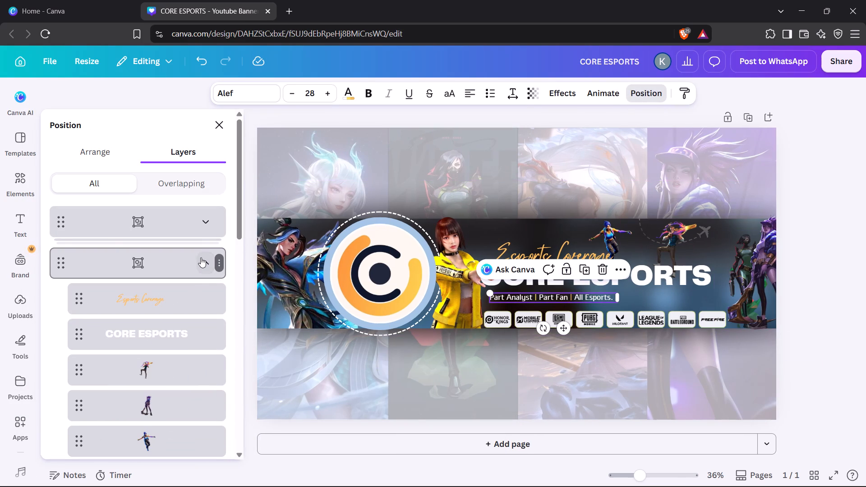
scroll(182, 363, down, 3)
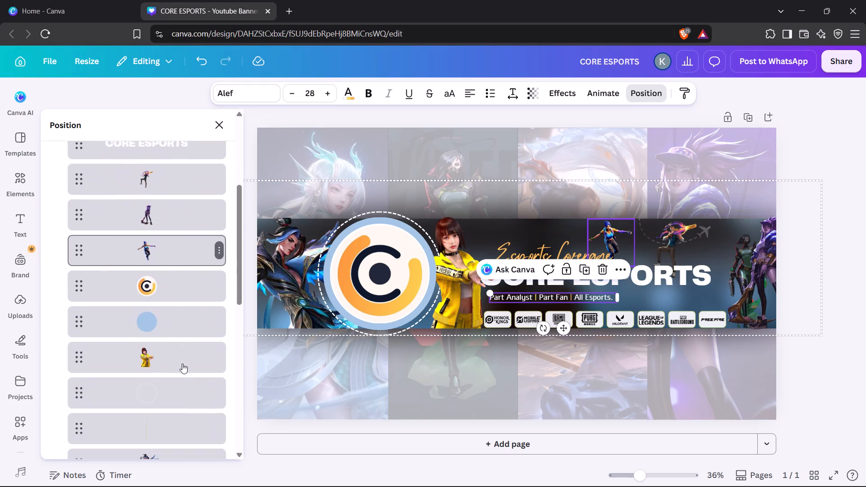
scroll(182, 363, down, 4)
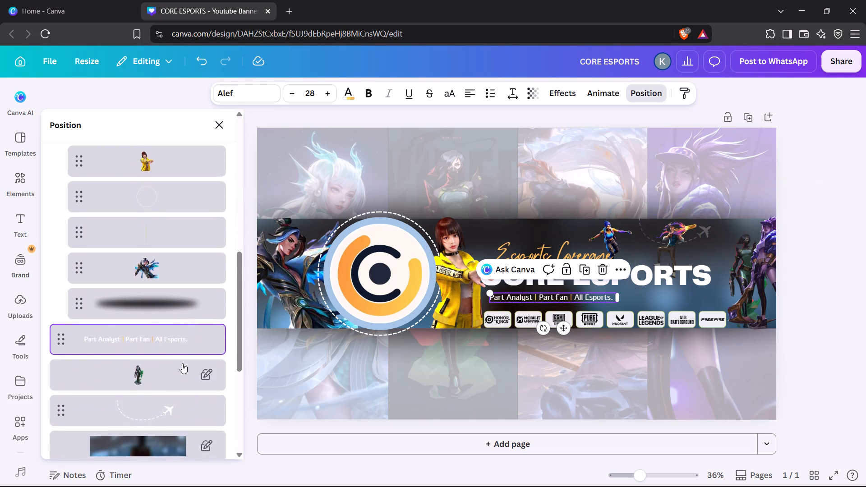
scroll(182, 363, down, 3)
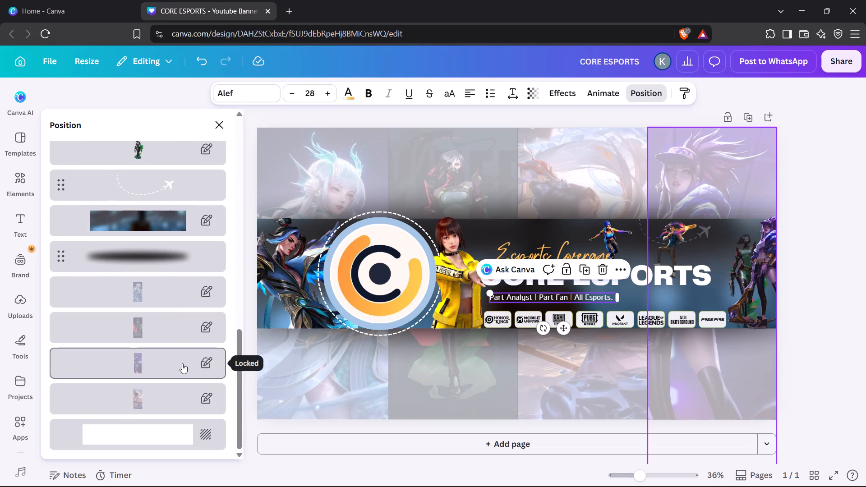
scroll(182, 363, up, 7)
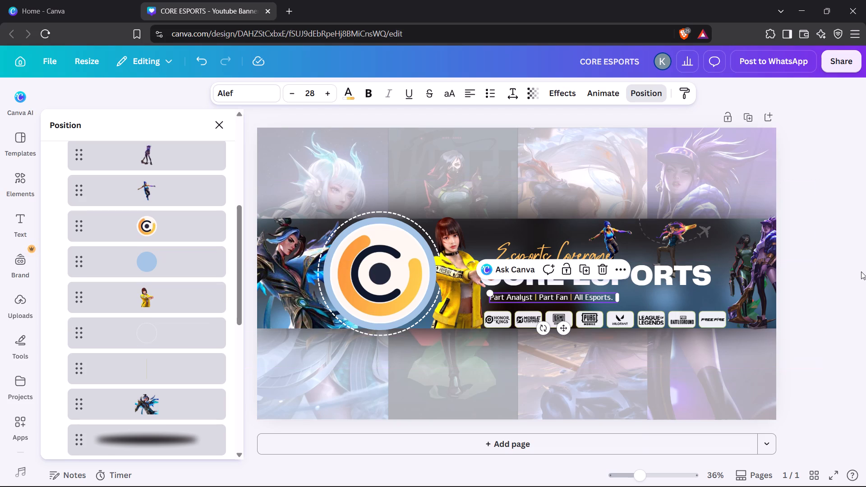
click(809, 303)
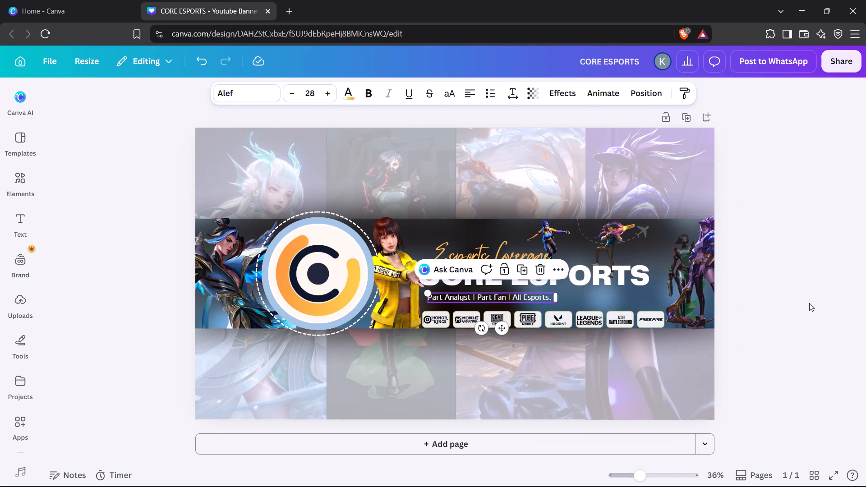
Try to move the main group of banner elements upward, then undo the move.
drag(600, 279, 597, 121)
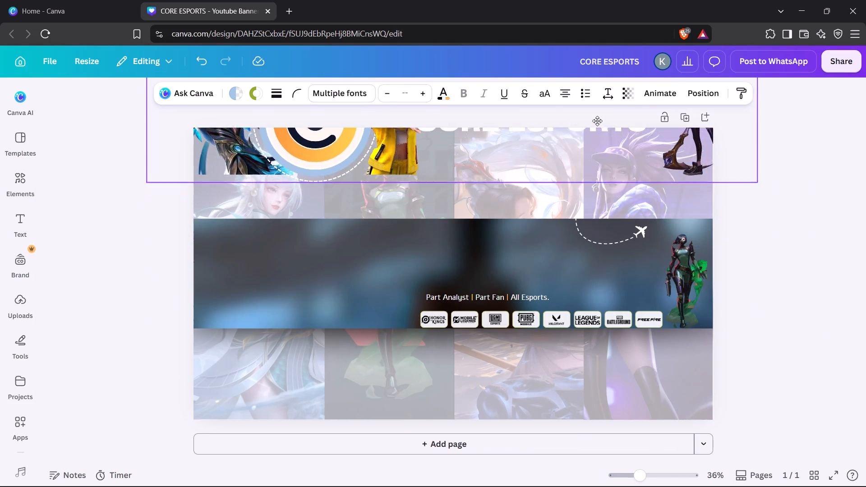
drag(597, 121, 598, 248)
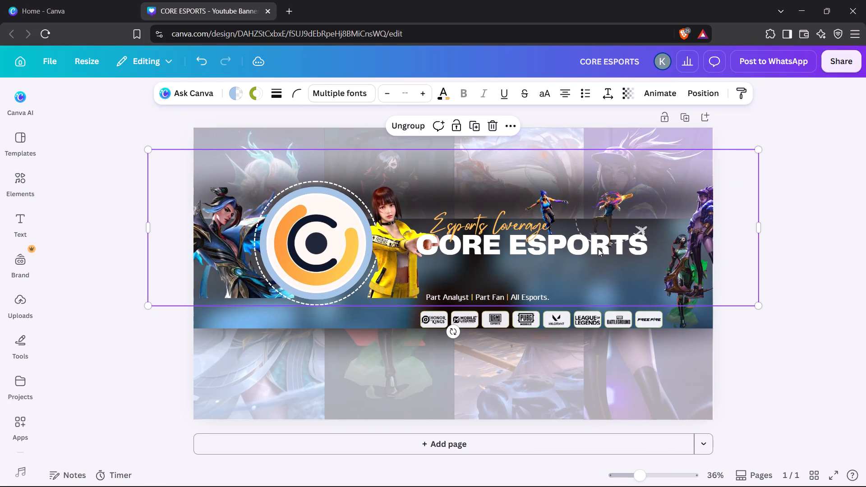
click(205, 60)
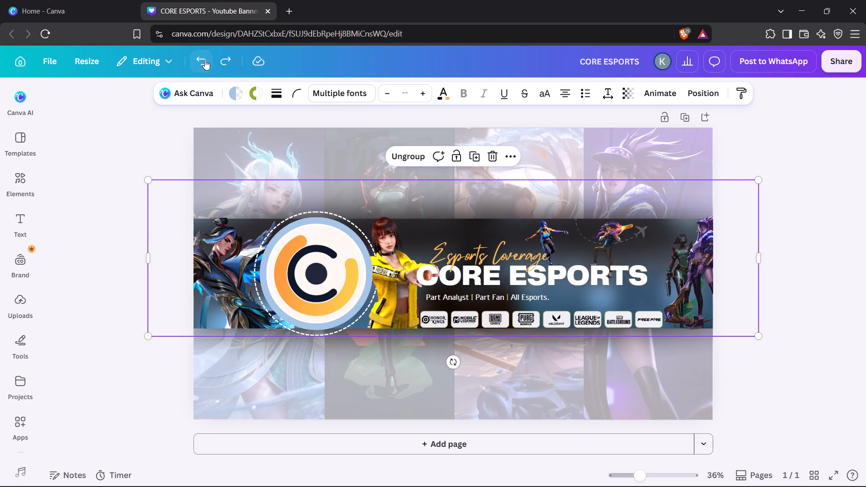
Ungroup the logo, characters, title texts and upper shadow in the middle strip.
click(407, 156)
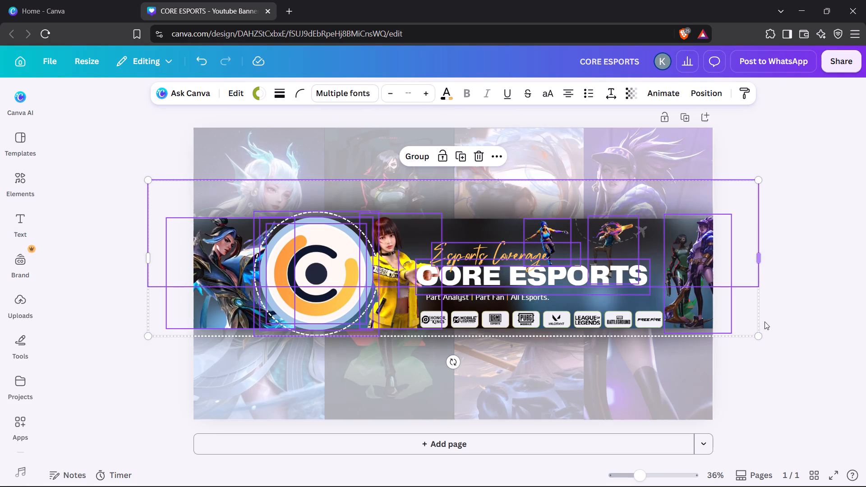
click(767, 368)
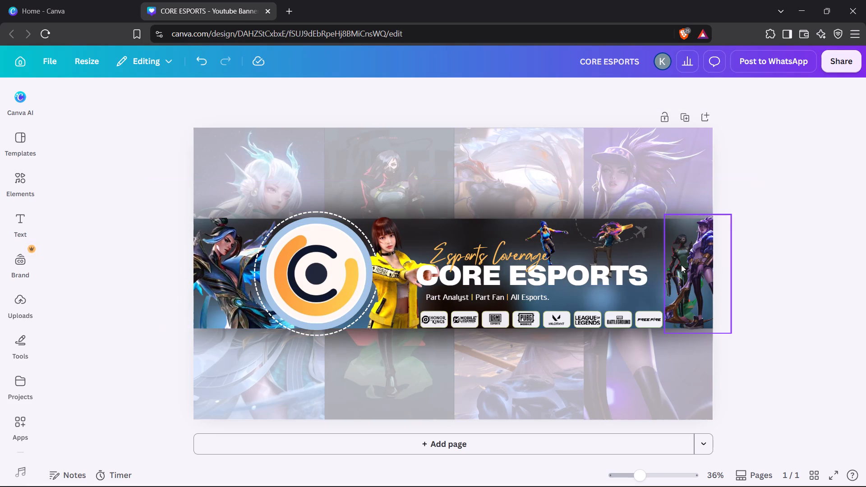
Unlock the dark green-accented character standing behind the purple one at the right end of the banner's middle strip.
click(682, 263)
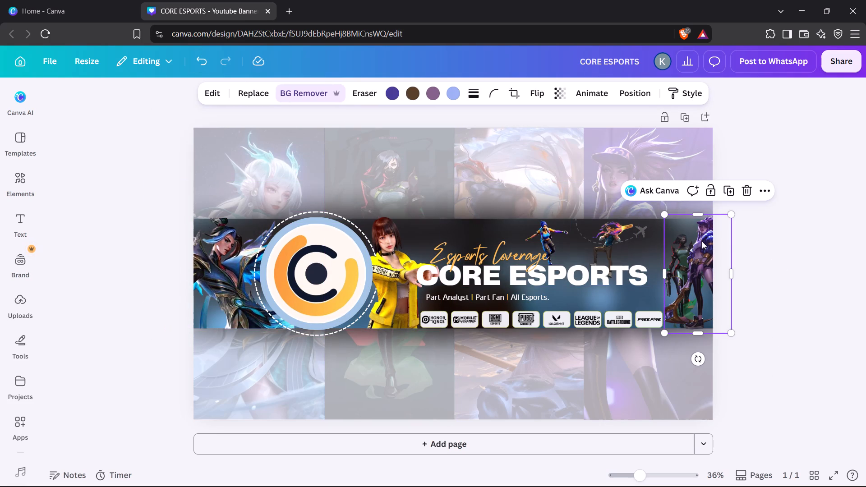
click(702, 241)
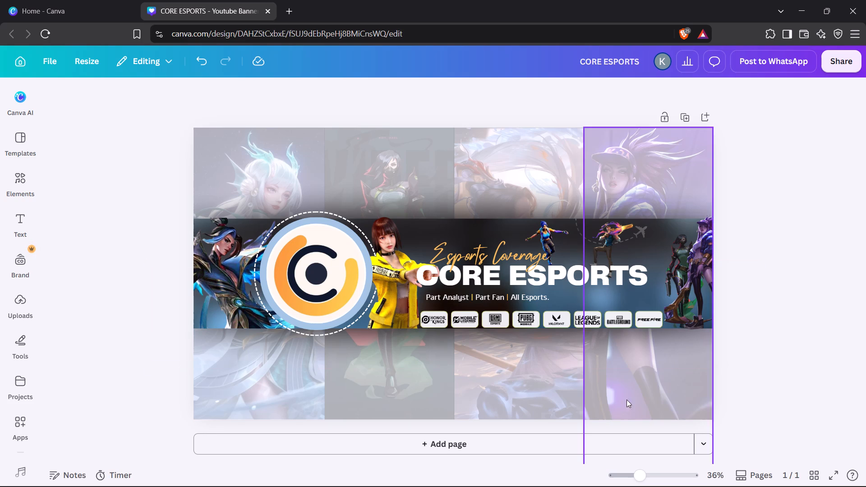
click(529, 405)
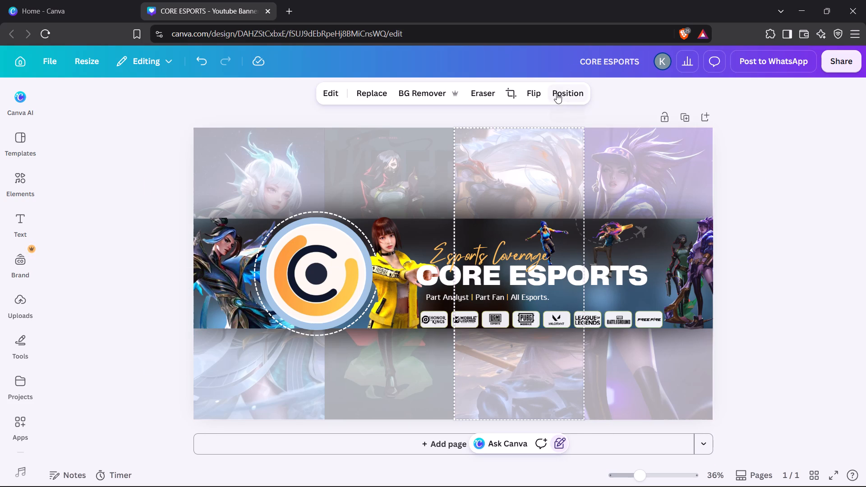
click(557, 93)
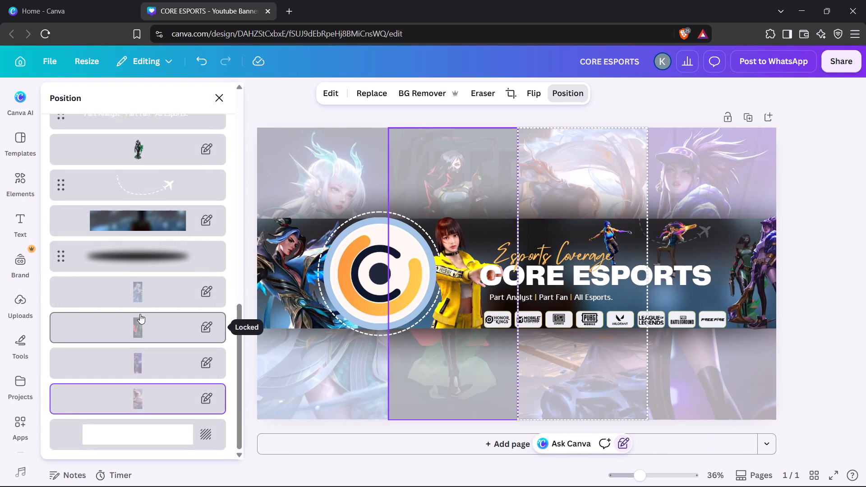
scroll(140, 314, up, 3)
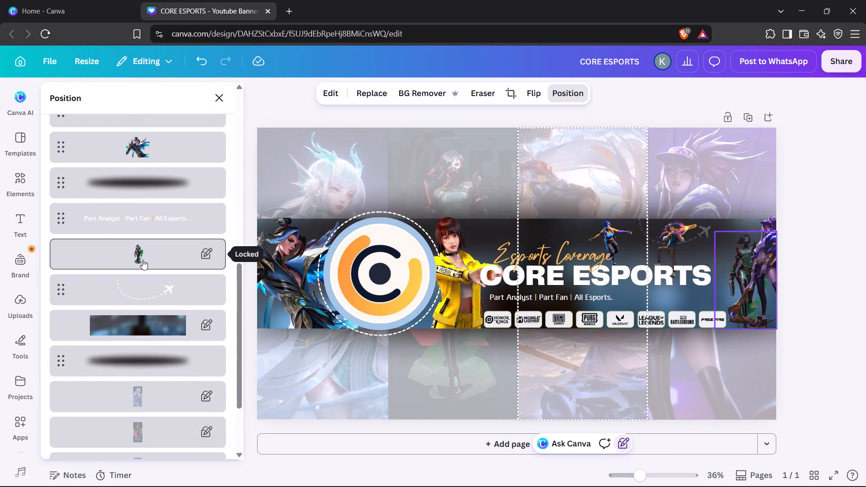
click(143, 260)
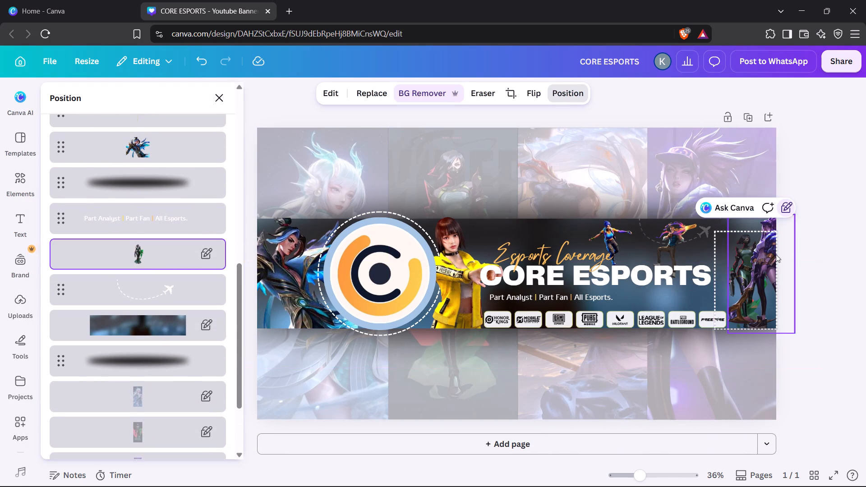
click(785, 211)
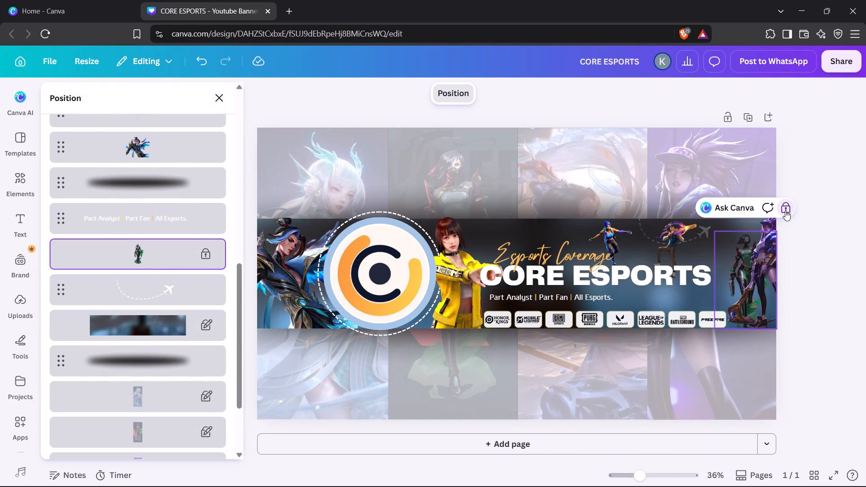
click(785, 211)
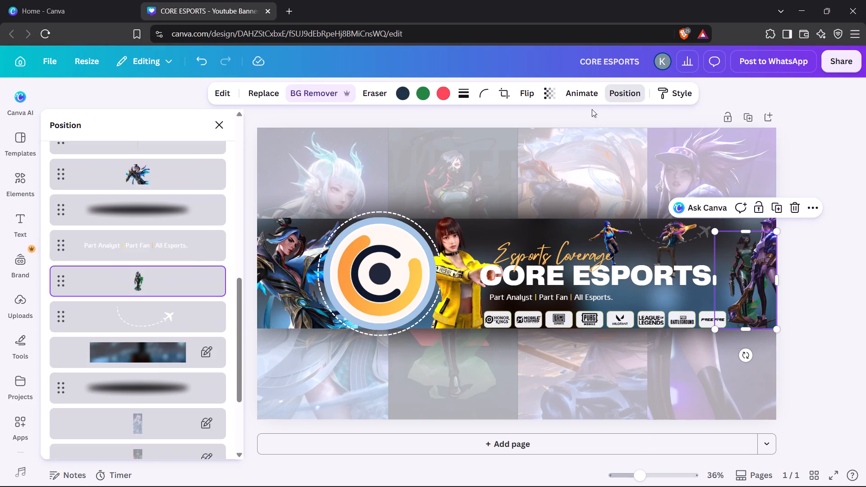
Check the unlocked character's transparency setting and locate the dashed-trail airplane graphic in the layer stack.
click(548, 89)
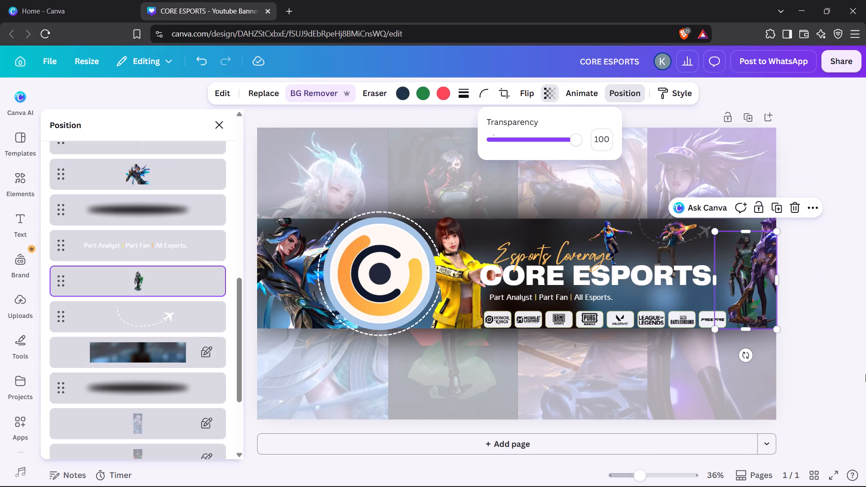
click(865, 374)
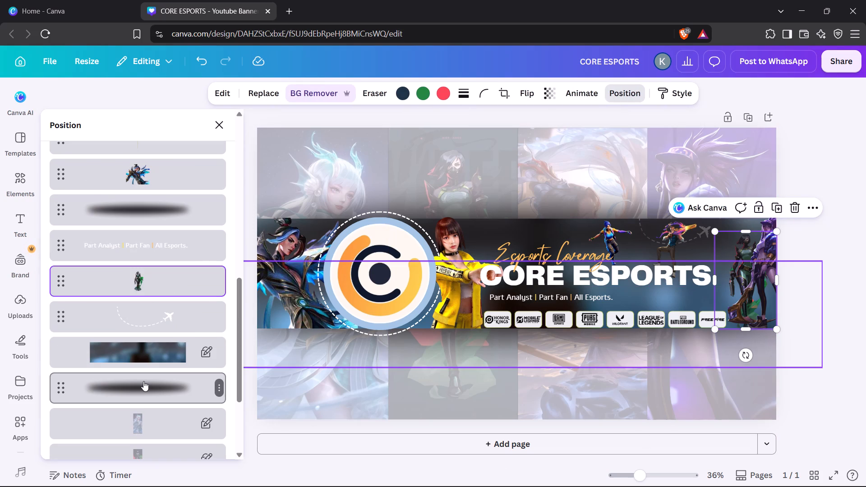
scroll(143, 381, up, 2)
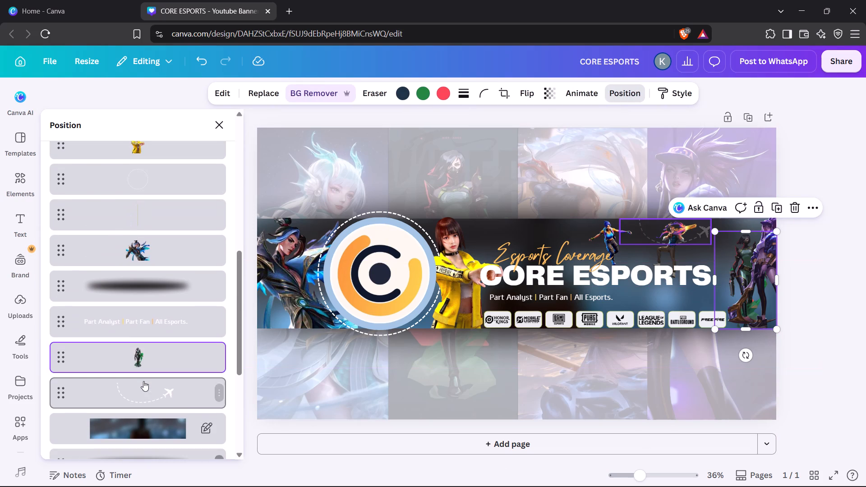
click(187, 398)
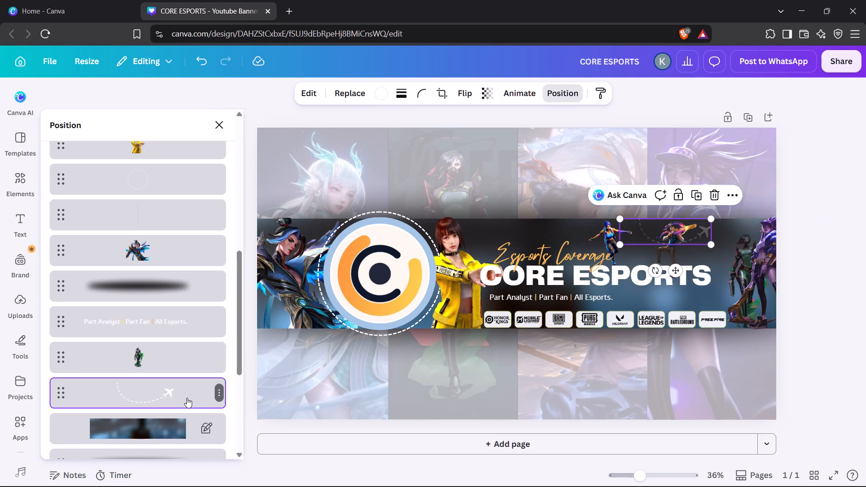
scroll(188, 248, up, 6)
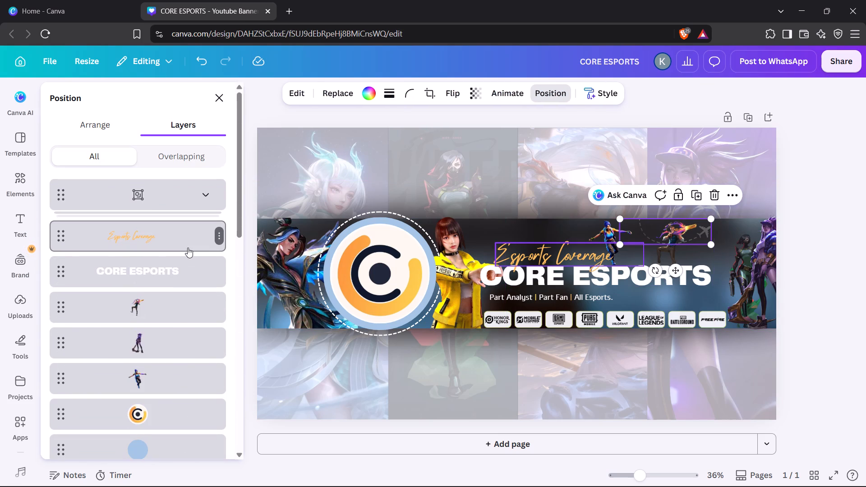
scroll(188, 248, up, 2)
click(847, 300)
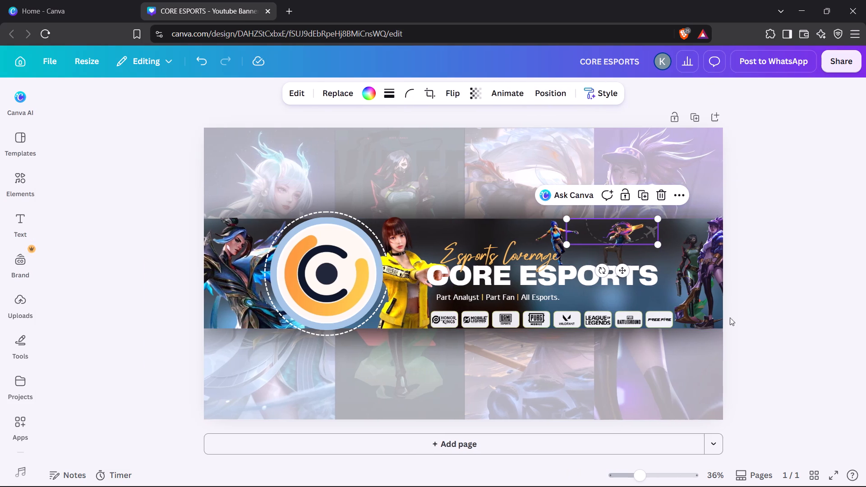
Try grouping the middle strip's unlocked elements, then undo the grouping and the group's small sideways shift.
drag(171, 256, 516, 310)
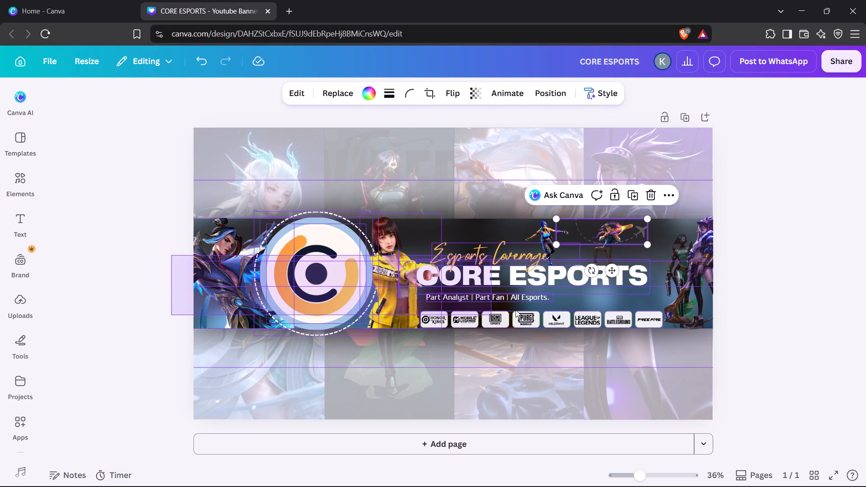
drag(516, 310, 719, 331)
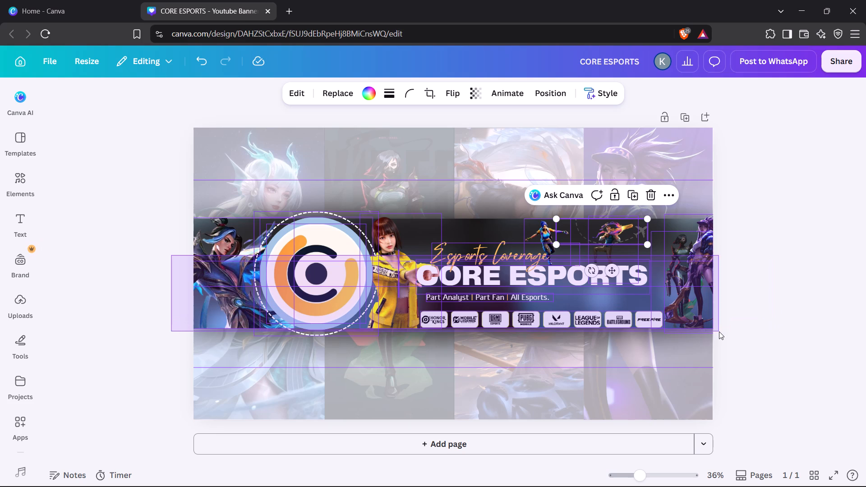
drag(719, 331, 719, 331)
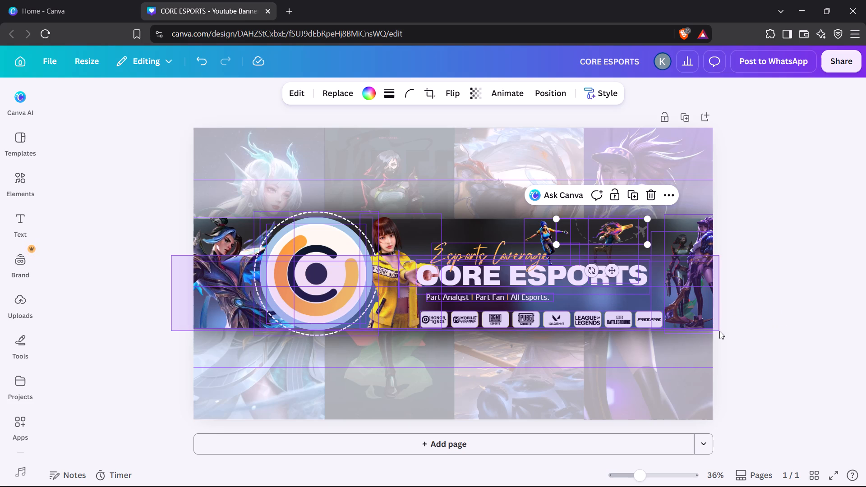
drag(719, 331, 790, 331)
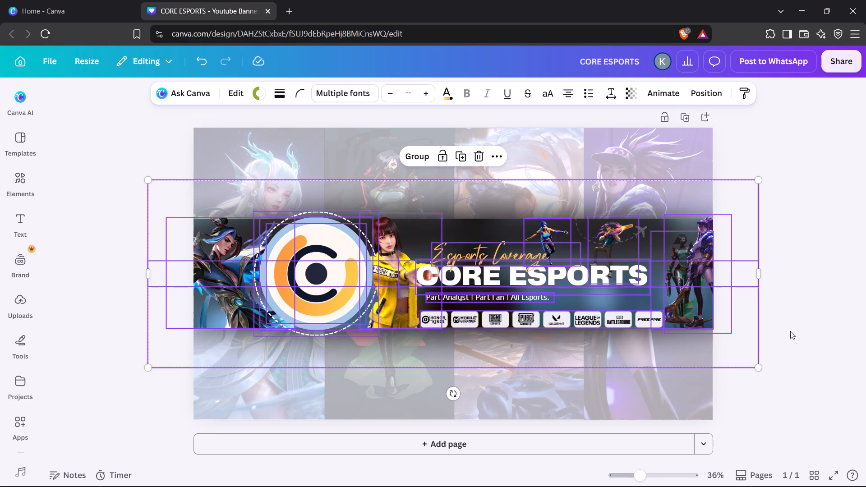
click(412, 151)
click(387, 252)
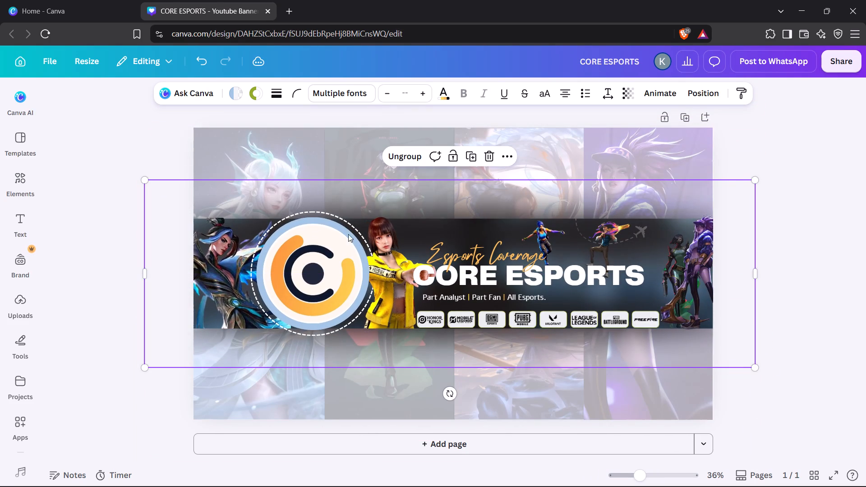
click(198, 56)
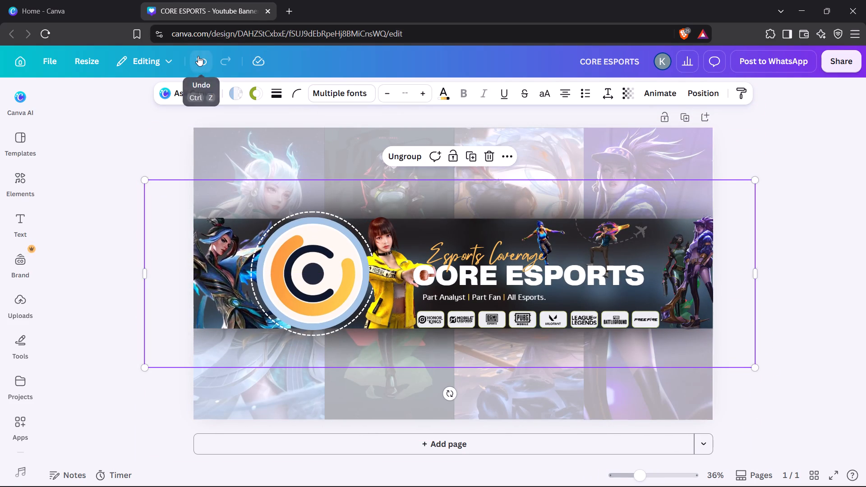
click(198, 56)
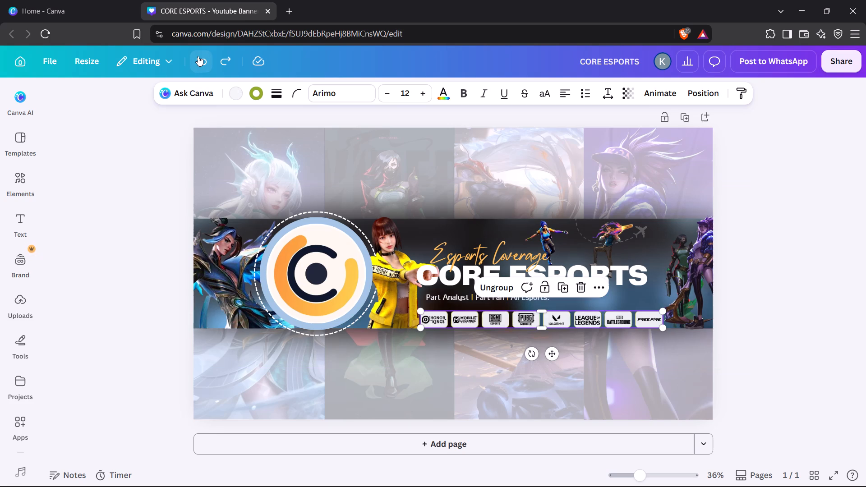
Recolor the dashed-trail airplane graphic from the layer stack to light blue #f4f6f8 and apply the color change to the whole page.
click(131, 181)
click(641, 232)
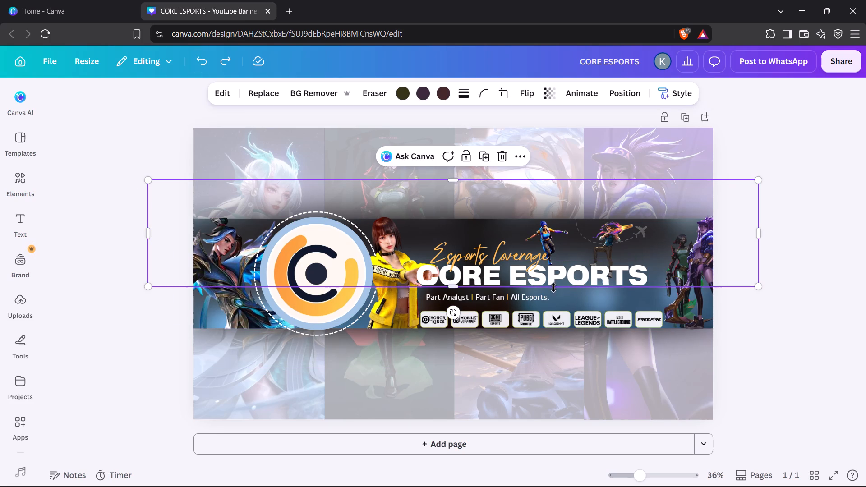
click(649, 227)
click(759, 369)
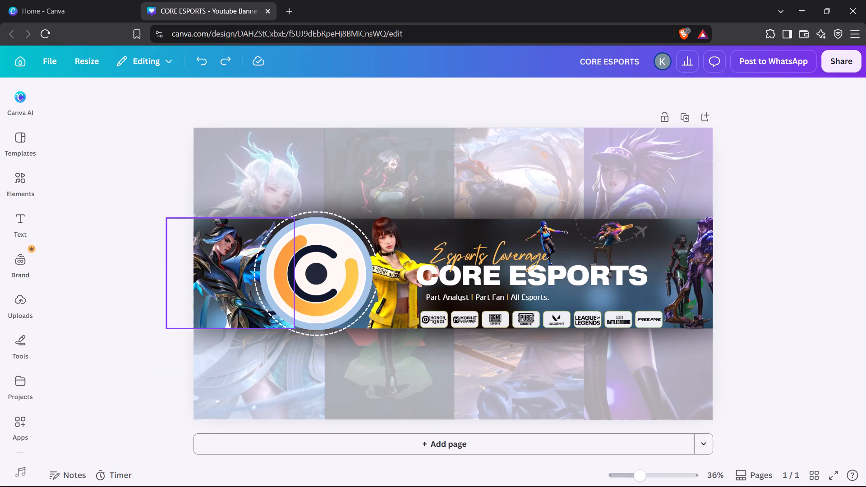
click(230, 370)
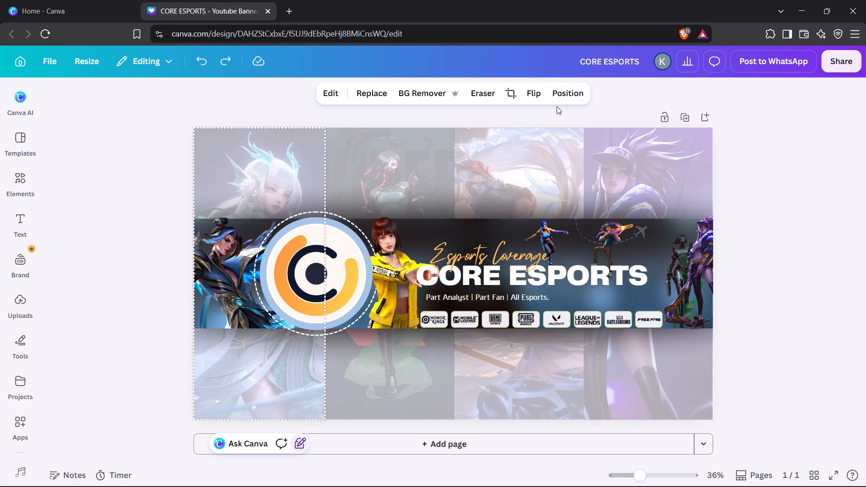
click(563, 94)
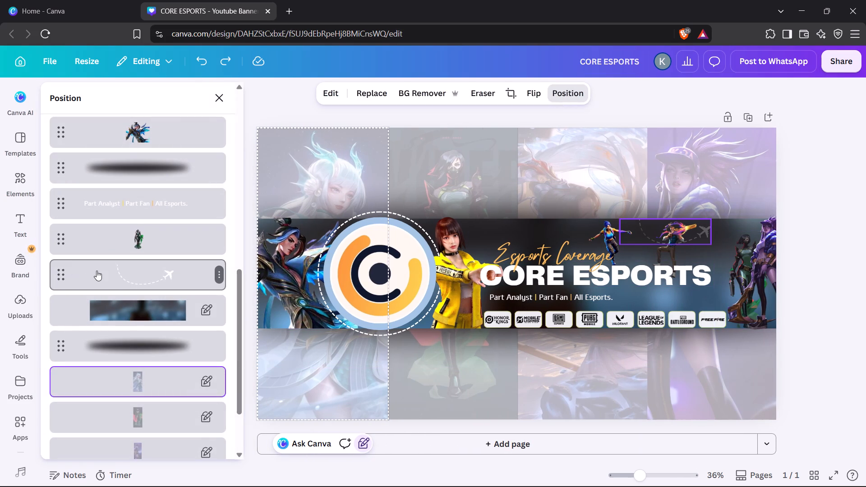
click(98, 271)
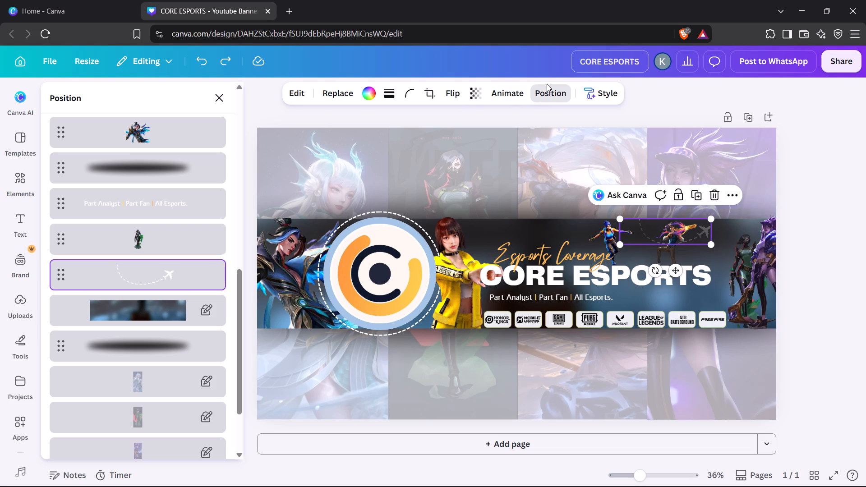
click(479, 93)
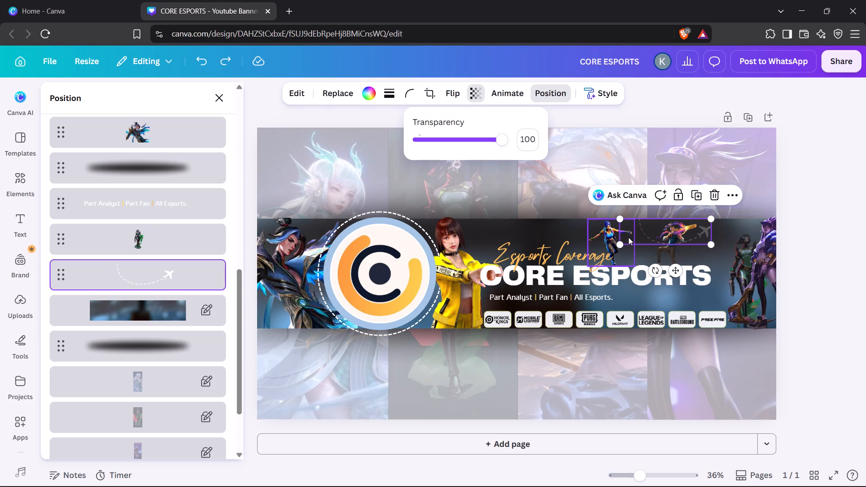
click(366, 90)
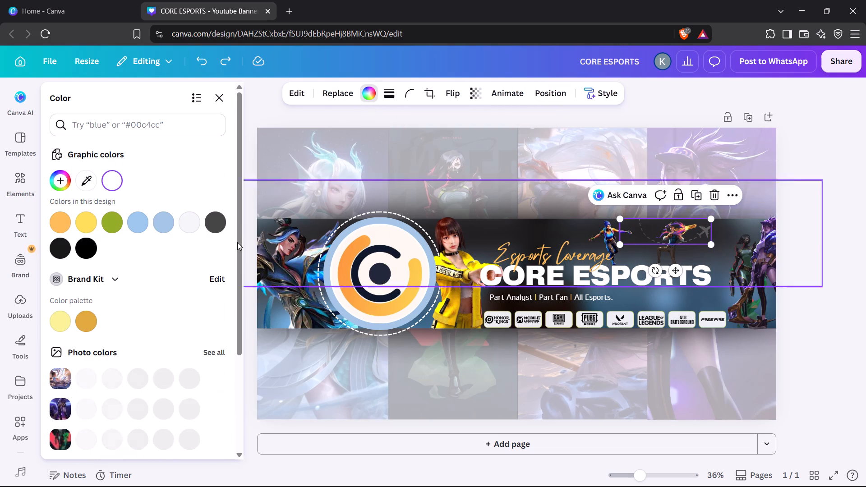
click(193, 229)
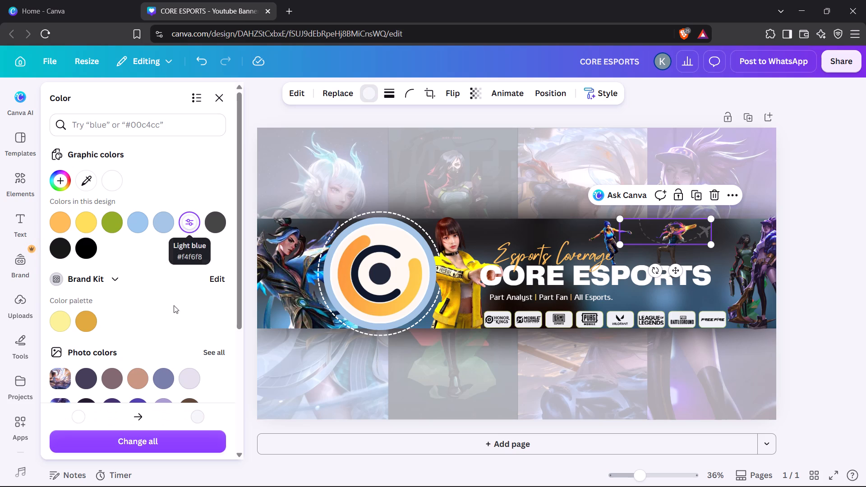
click(144, 436)
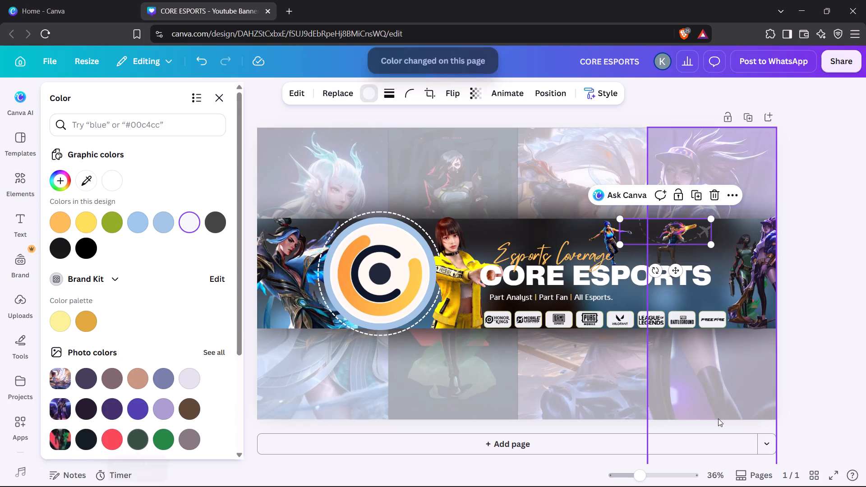
click(795, 330)
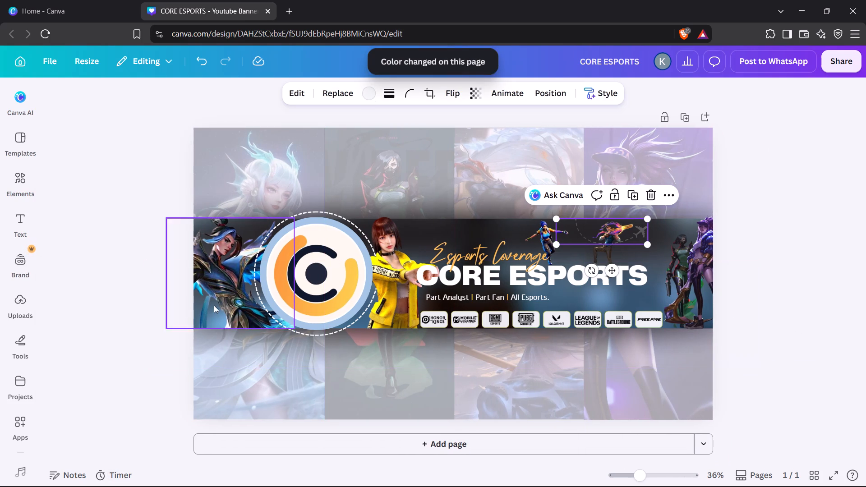
Group all the unlocked elements of the middle strip, from the blue-armored character to the purple character.
drag(115, 193, 294, 341)
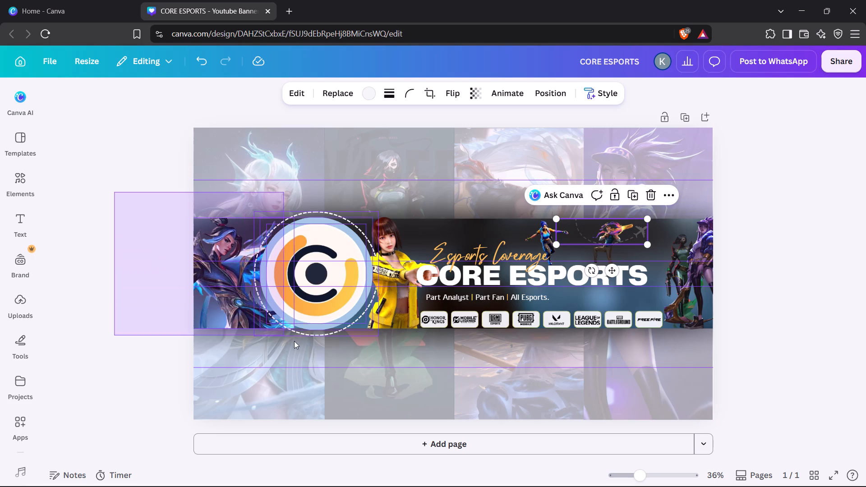
drag(294, 341, 725, 363)
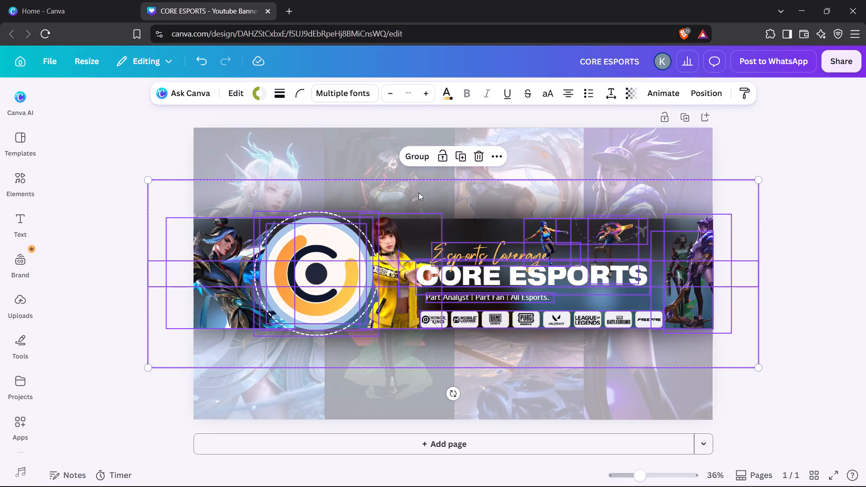
click(416, 156)
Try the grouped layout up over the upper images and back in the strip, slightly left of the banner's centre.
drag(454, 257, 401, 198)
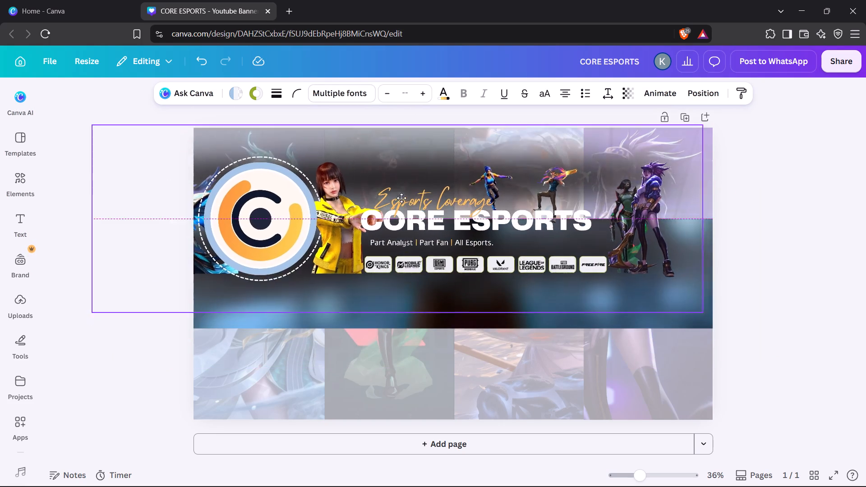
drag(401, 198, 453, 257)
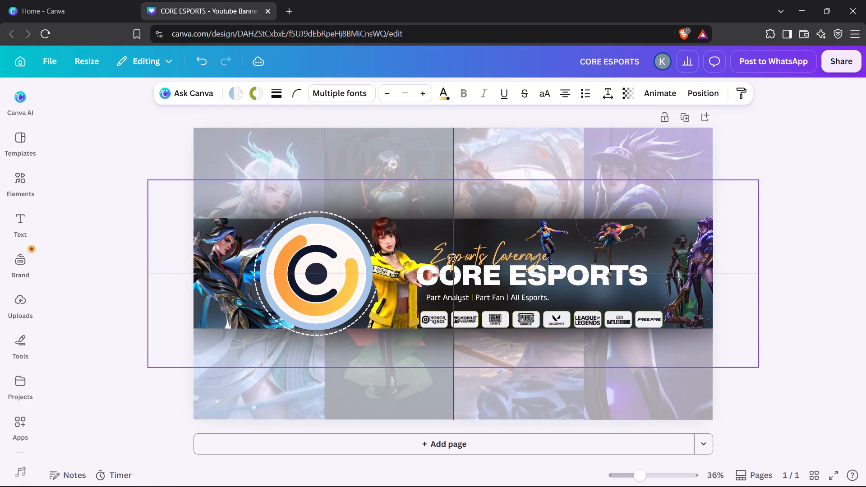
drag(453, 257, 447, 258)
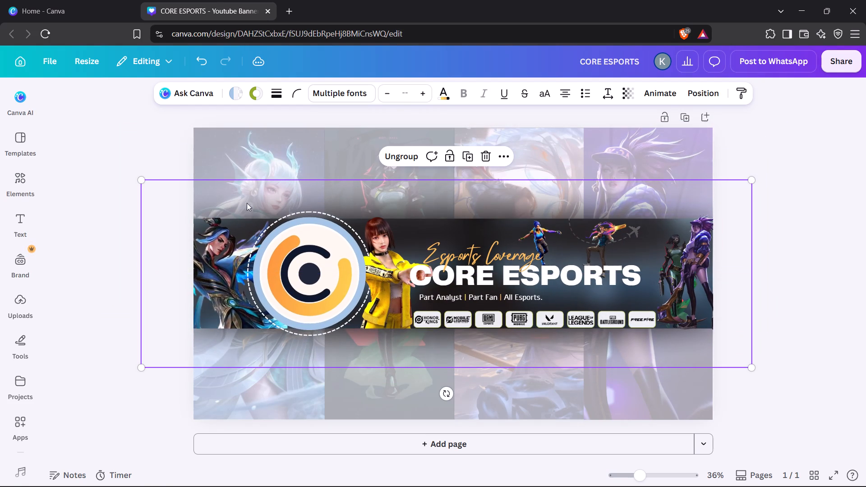
Scale the group down proportionally from its upper-left corner and move it so its top edge meets the strip's top edge.
click(141, 175)
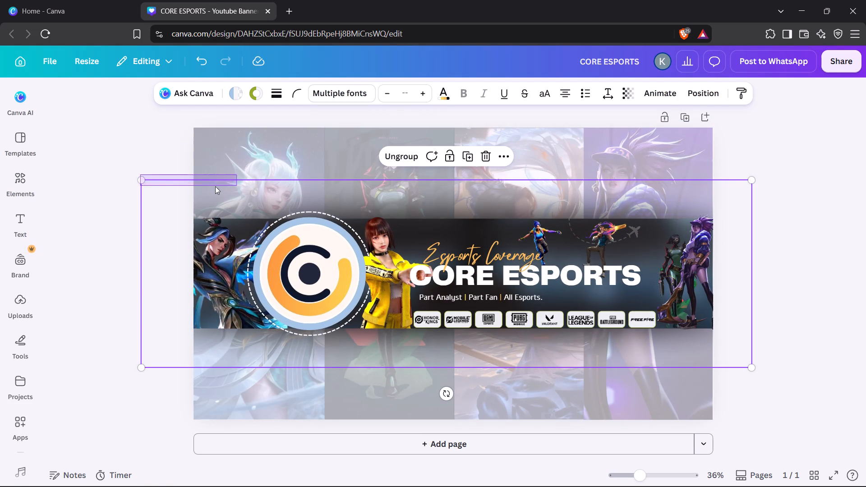
click(292, 272)
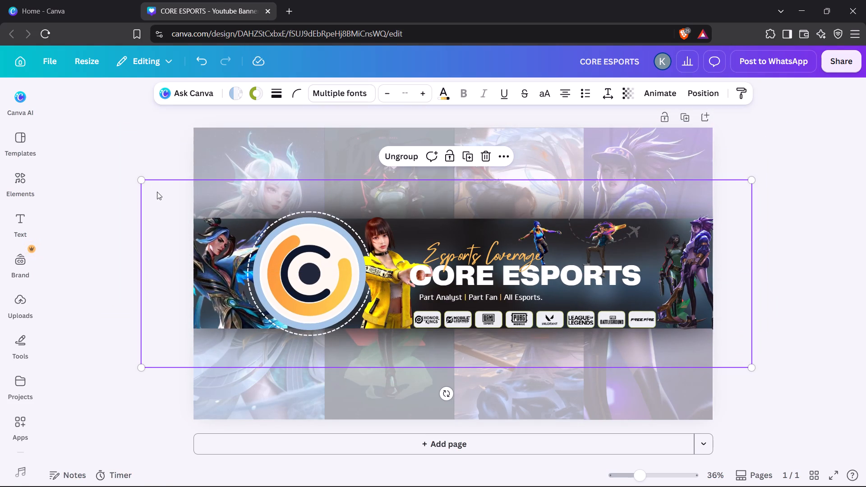
drag(143, 183, 335, 200)
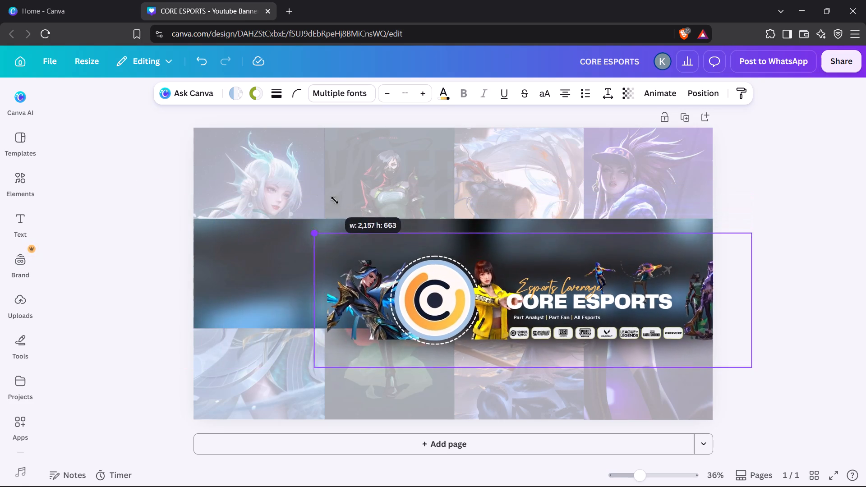
drag(335, 200, 339, 205)
drag(509, 333, 453, 309)
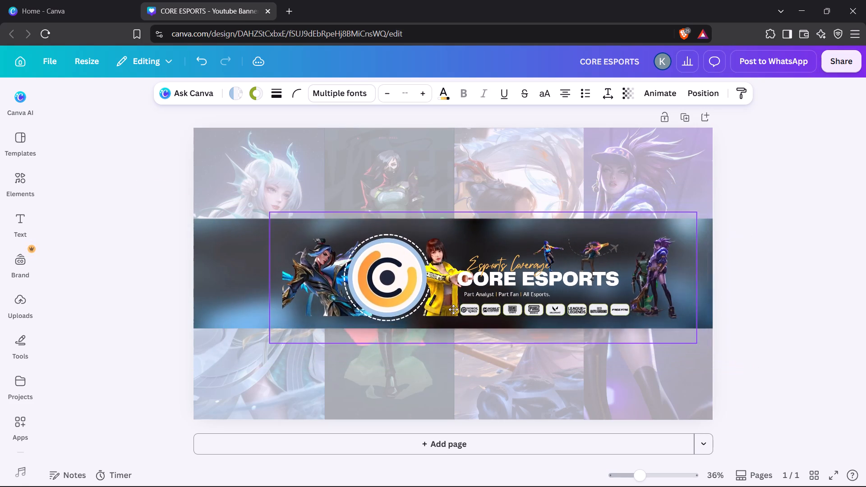
drag(453, 309, 433, 315)
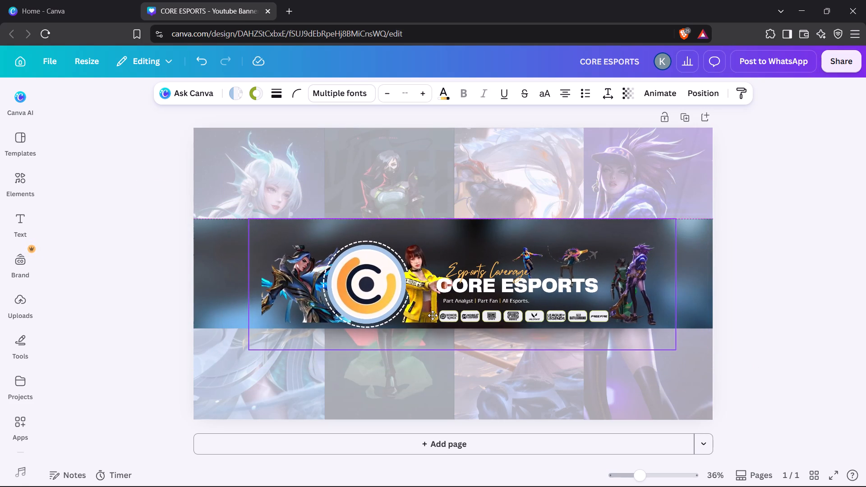
drag(433, 315, 433, 317)
drag(433, 317, 435, 317)
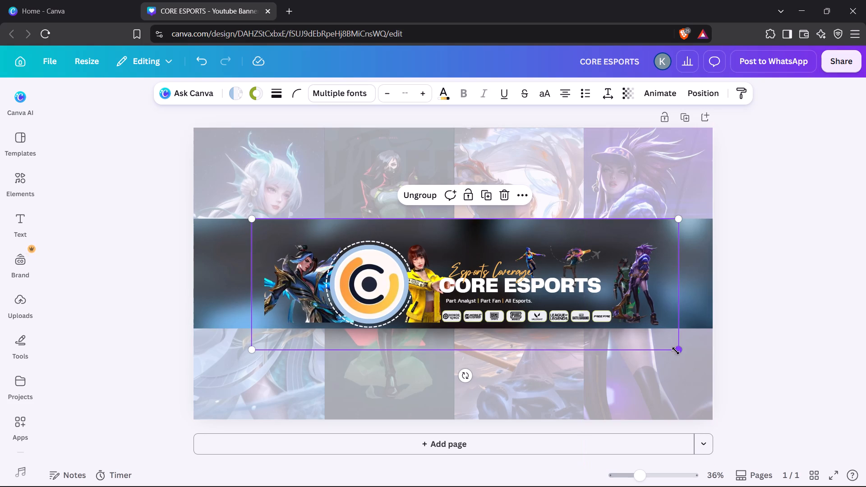
Scale the group down further to fit within the strip's height and move it near the middle of the strip.
drag(676, 351, 607, 311)
drag(450, 291, 497, 291)
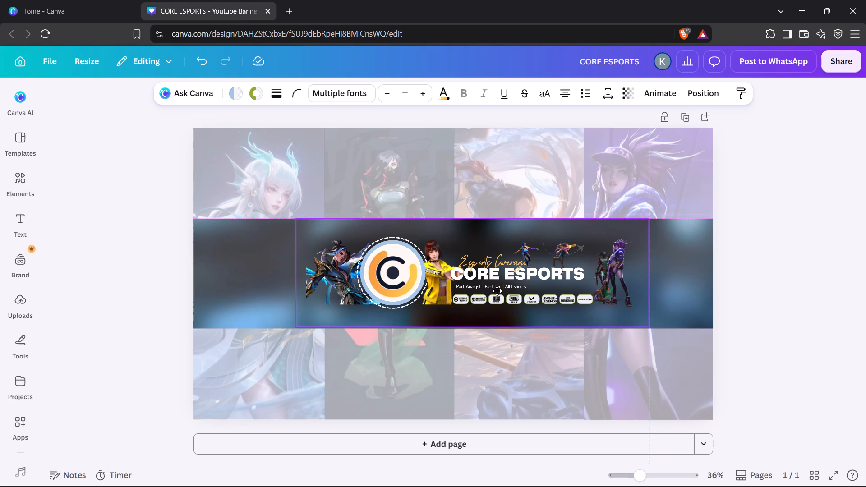
drag(497, 291, 489, 289)
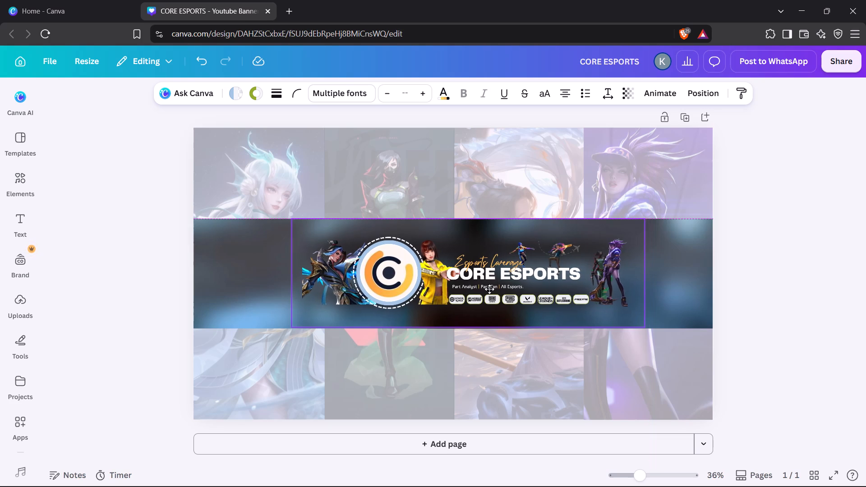
drag(489, 289, 480, 292)
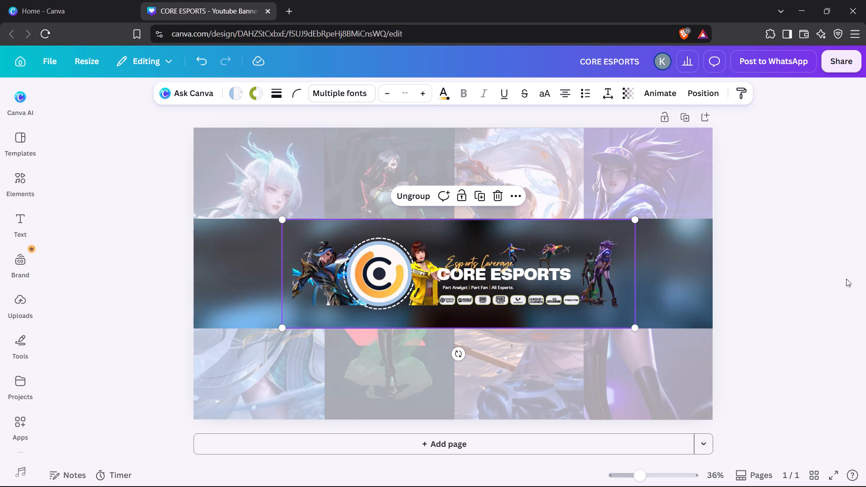
Nudge the group sideways until it is horizontally centered on the banner, then deselect it.
click(865, 280)
click(545, 268)
key(Left)
key(Left)
key(Left)
key(Left)
key(Left)
key(Left)
key(Left)
key(Left)
key(Left)
key(Left)
key(Left)
key(Left)
key(Left)
key(Left)
key(Left)
key(Left)
key(Left)
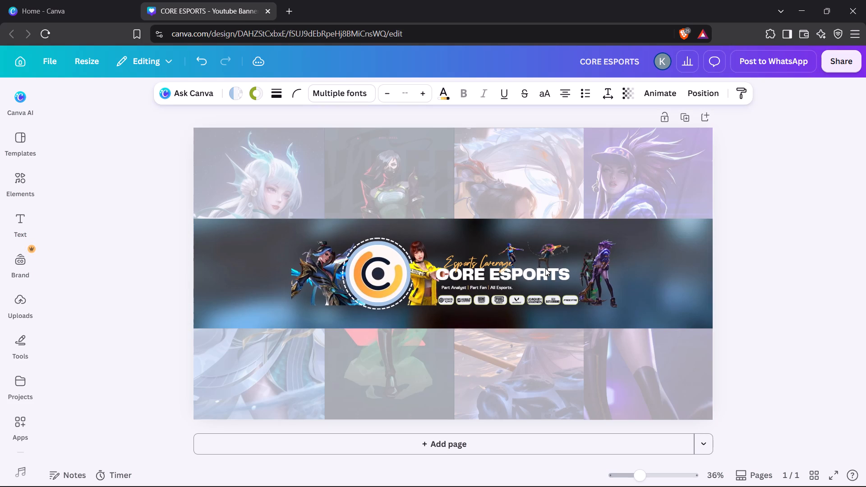
key(Right)
key(Right)
key(Right)
key(Right)
key(Right)
key(Right)
key(Right)
key(Right)
key(Right)
key(Right)
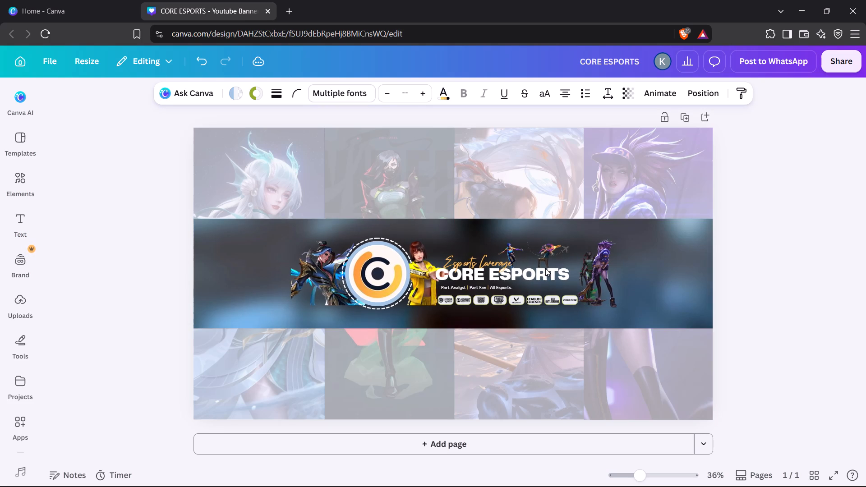
key(Right)
key(Right)
key(Right)
key(Right)
key(Right)
key(Right)
key(Right)
key(Right)
key(Right)
key(Right)
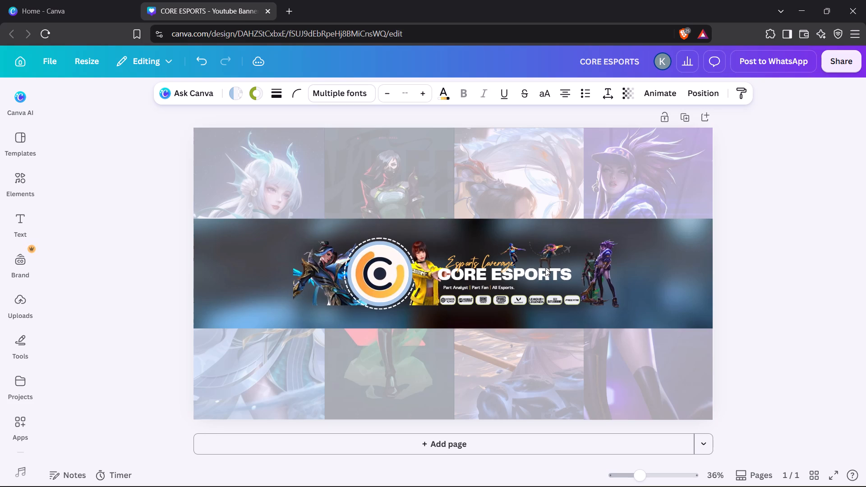
key(Right)
key(Right)
key(Right)
key(Right)
key(Right)
key(Right)
key(Right)
key(Right)
key(Right)
key(Right)
key(Right)
key(Right)
key(Right)
key(Right)
key(Right)
key(Right)
key(Right)
key(Right)
key(Right)
key(Right)
key(Right)
key(Right)
key(Right)
key(Right)
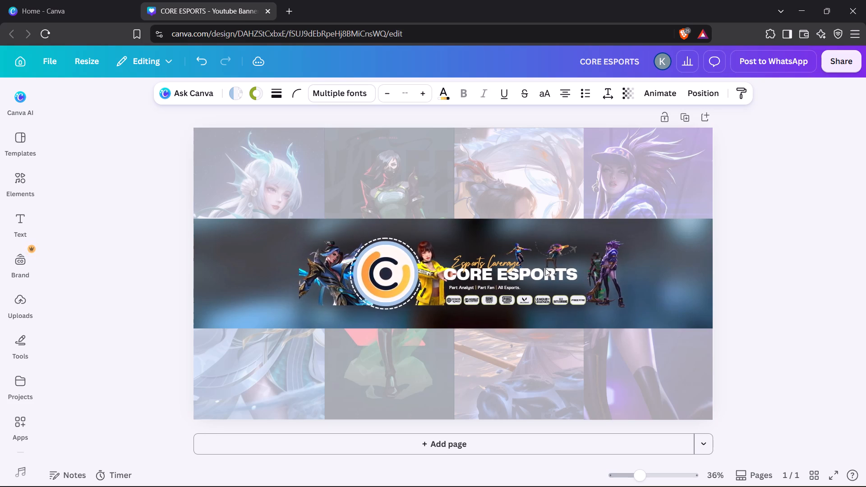
key(Left)
key(Left)
key(Left)
key(Left)
key(Left)
key(Left)
key(Left)
key(Left)
key(Left)
key(Left)
key(Left)
key(Left)
key(Left)
key(Left)
key(Left)
key(Left)
key(Left)
key(Left)
key(Left)
key(Left)
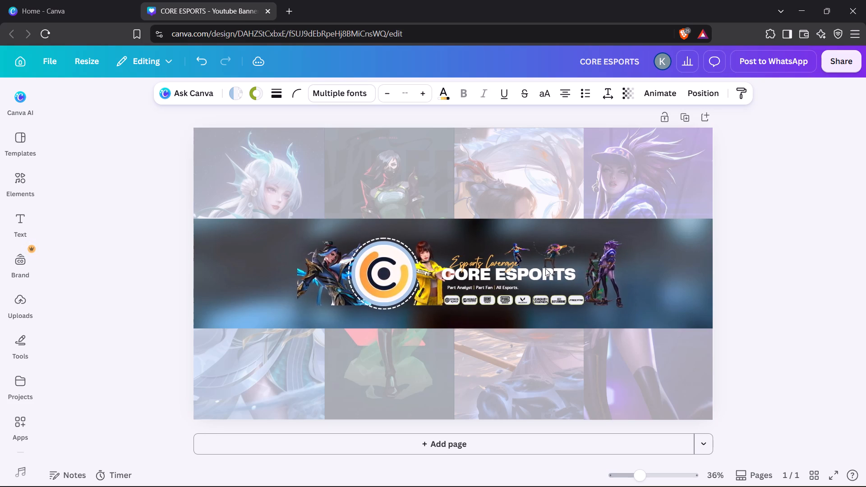
key(Right)
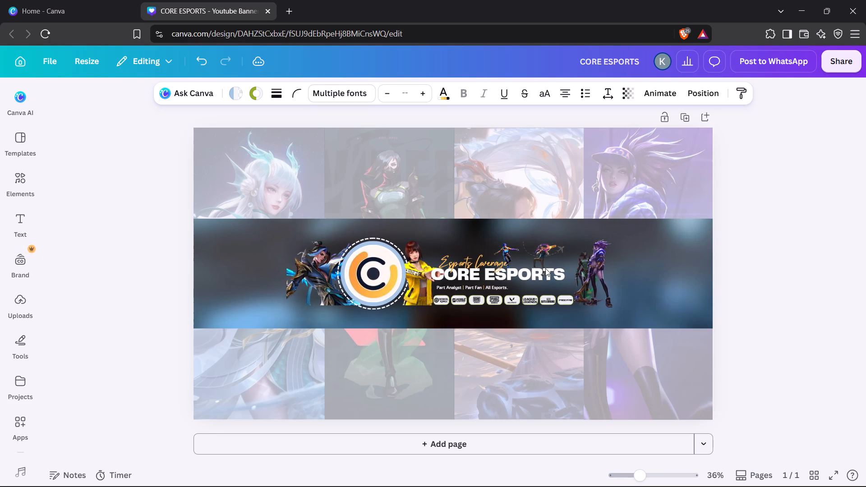
key(Right)
key(Right)
key(Right)
key(Right)
key(Right)
key(Left)
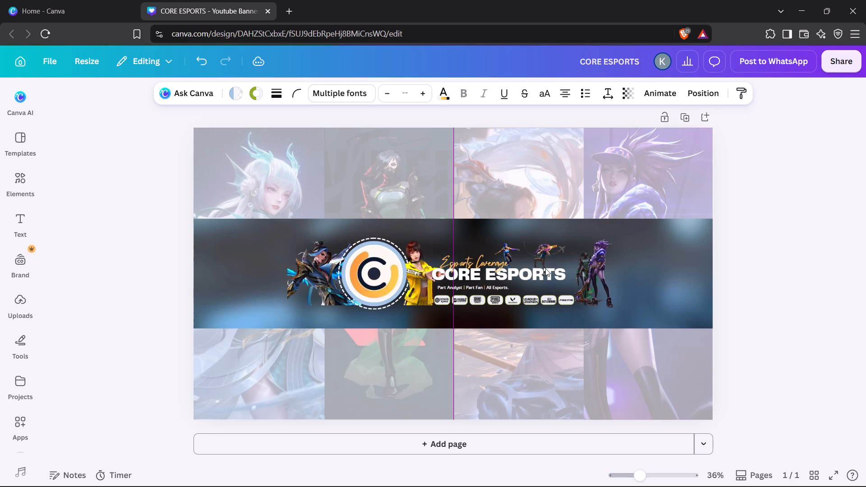
click(801, 278)
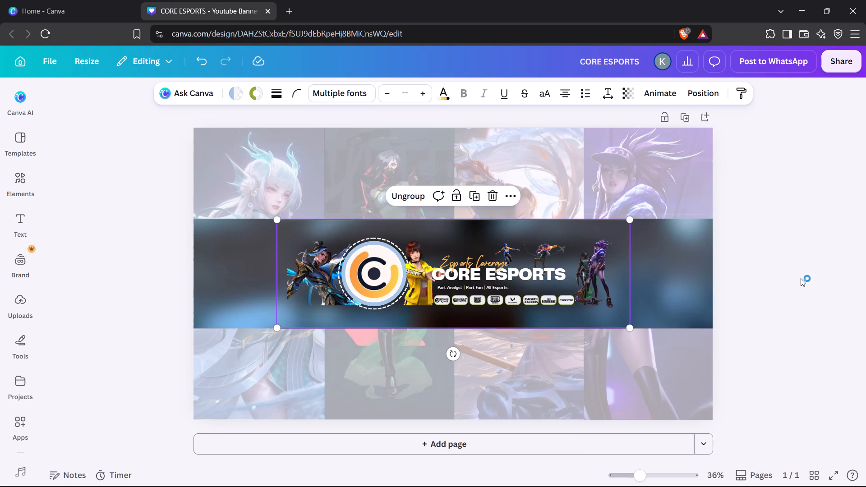
click(433, 297)
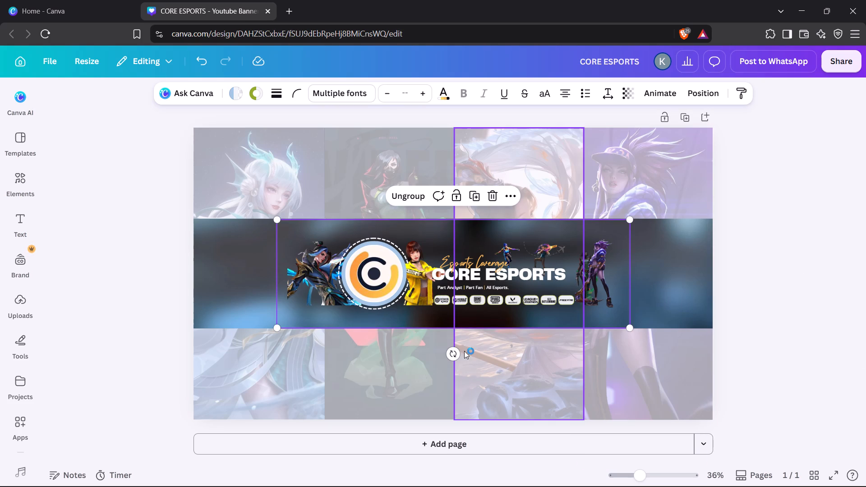
click(830, 292)
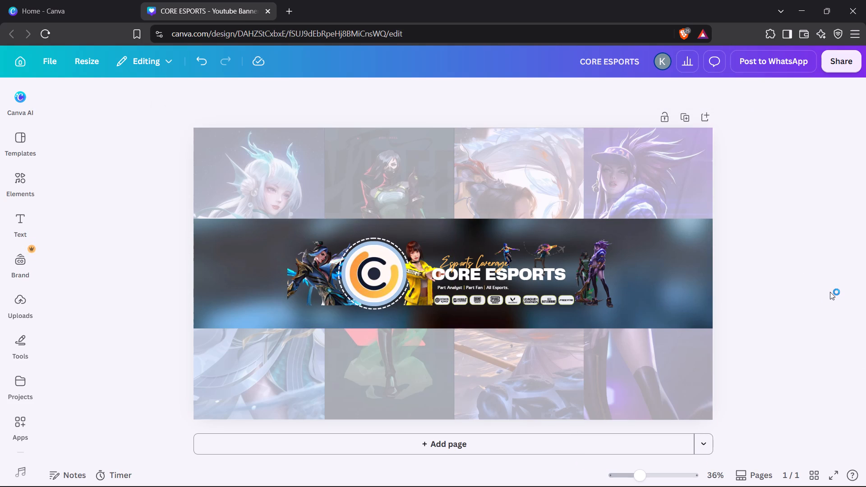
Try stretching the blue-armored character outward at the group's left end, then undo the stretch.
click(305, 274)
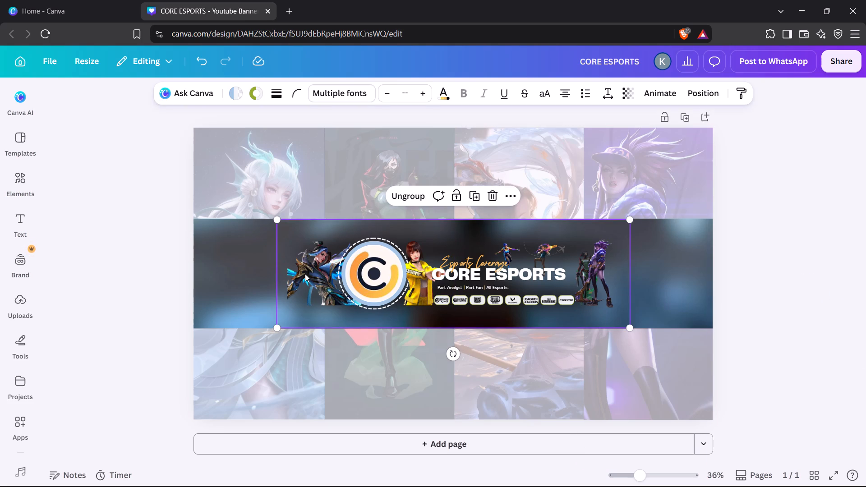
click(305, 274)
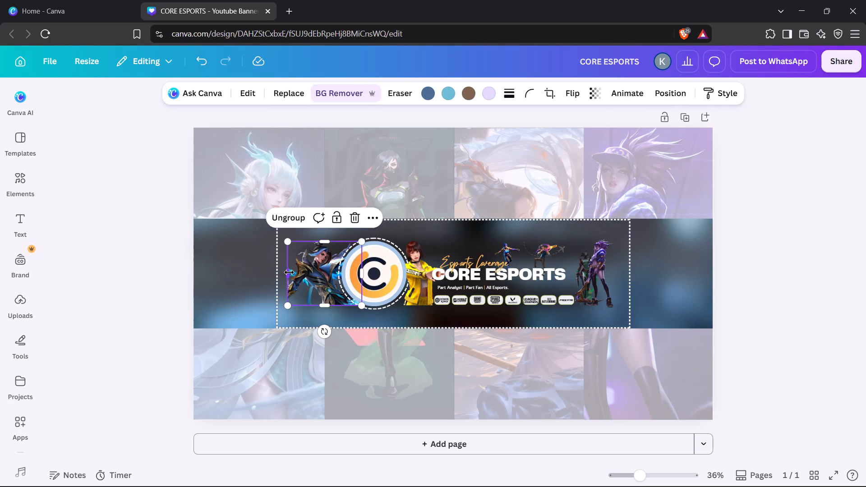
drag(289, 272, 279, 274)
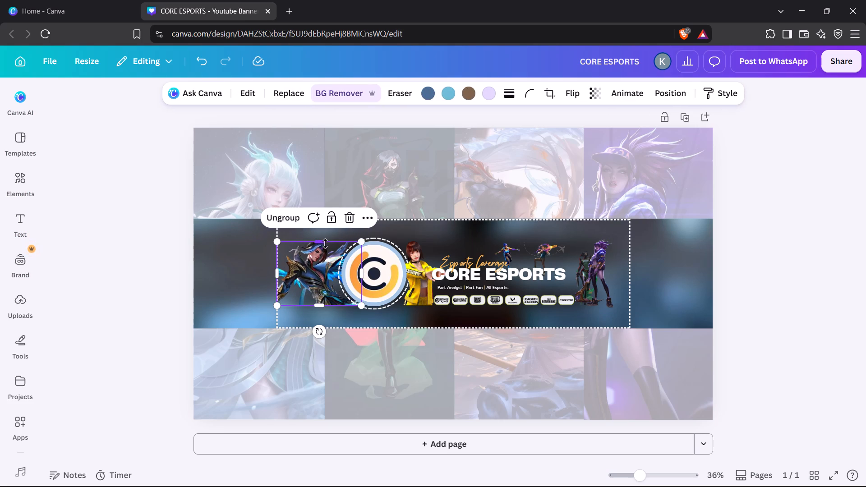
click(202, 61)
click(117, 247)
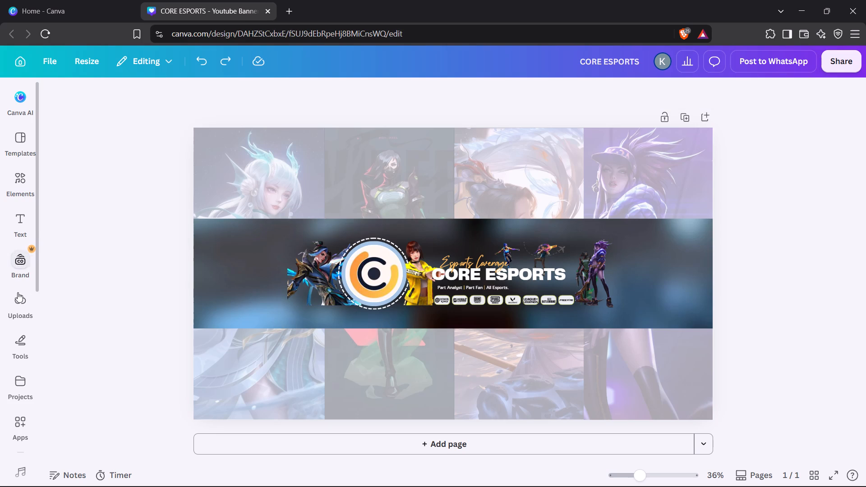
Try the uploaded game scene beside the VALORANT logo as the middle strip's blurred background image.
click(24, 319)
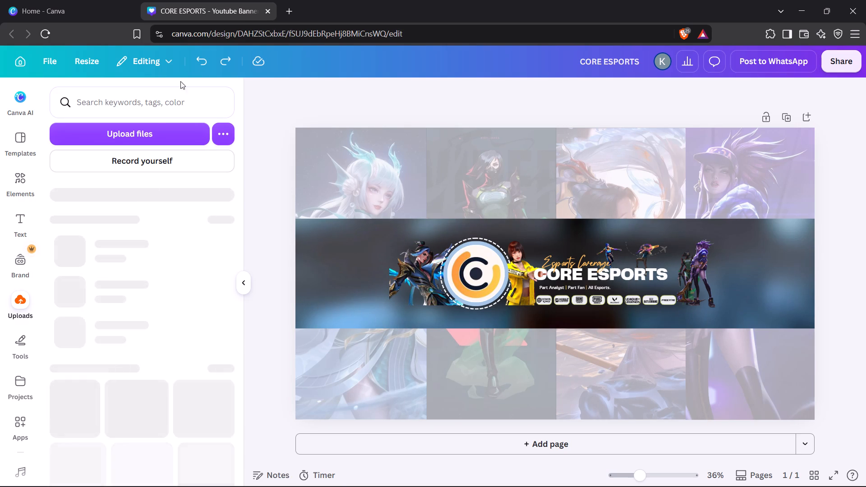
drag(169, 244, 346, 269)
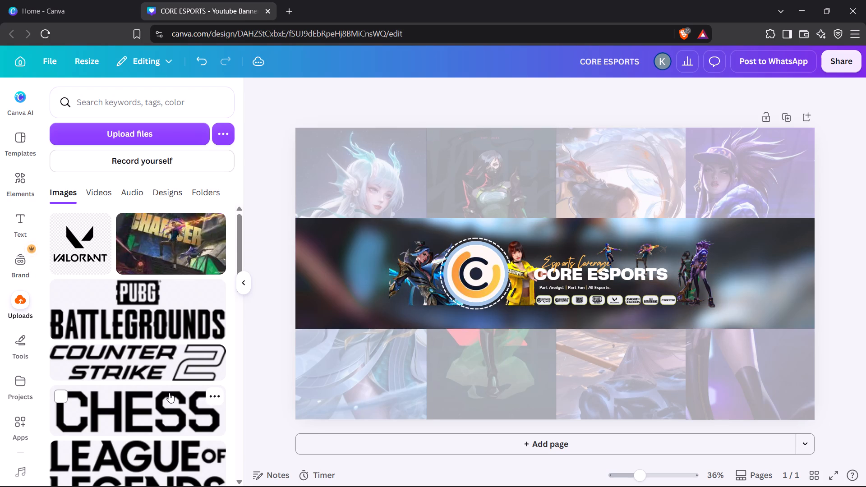
Replace the strip's blurred background with the uploaded wide artwork of the dark-haired warrior amid swirling blue and orange.
scroll(169, 393, down, 5)
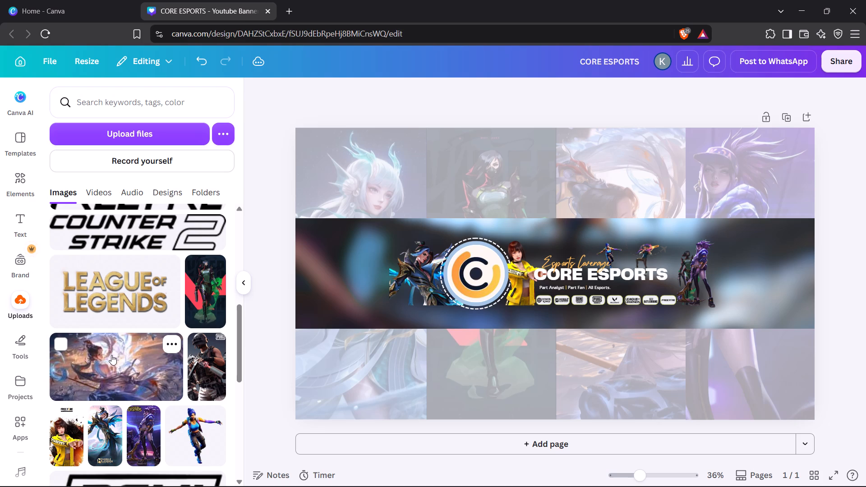
drag(111, 357, 339, 275)
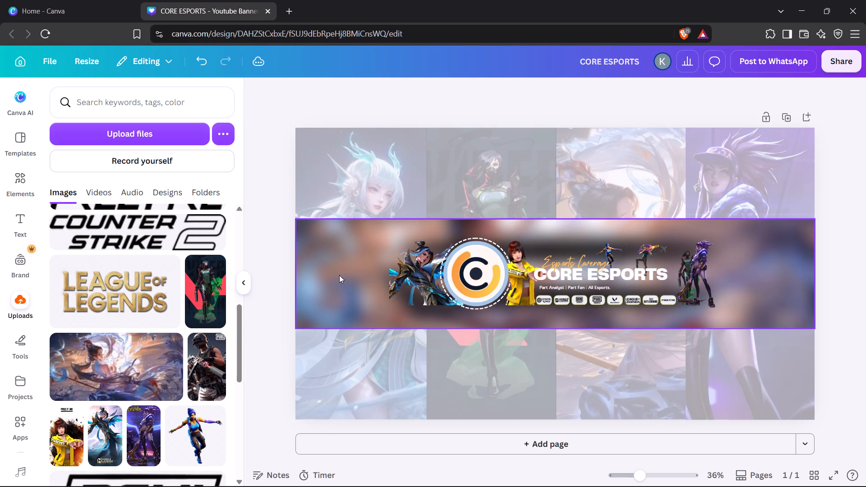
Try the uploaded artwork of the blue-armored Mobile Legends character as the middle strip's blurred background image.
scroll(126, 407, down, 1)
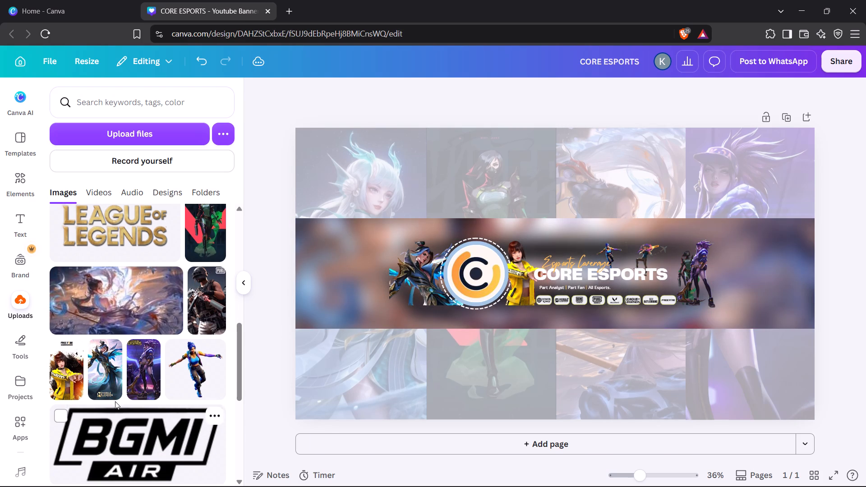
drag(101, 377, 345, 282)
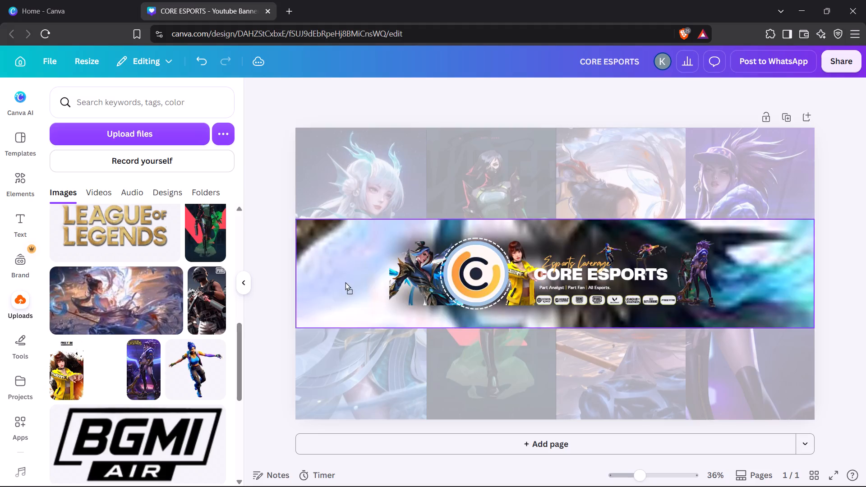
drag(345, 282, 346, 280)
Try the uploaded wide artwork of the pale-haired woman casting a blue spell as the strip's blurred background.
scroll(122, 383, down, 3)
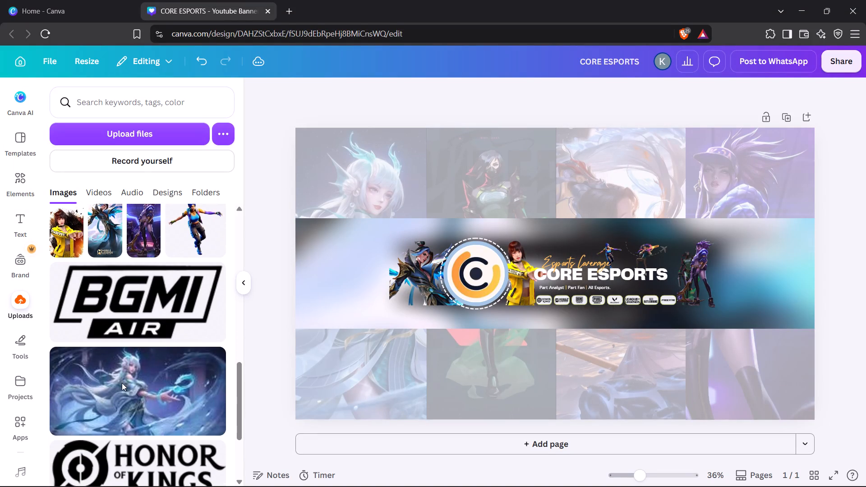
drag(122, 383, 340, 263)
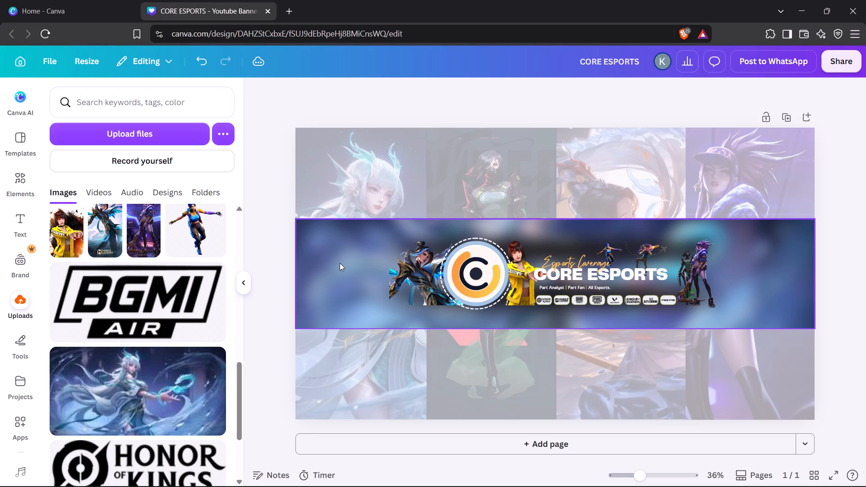
Undo the strip's background replacements back to the original dark blurred image with blue edges.
click(203, 65)
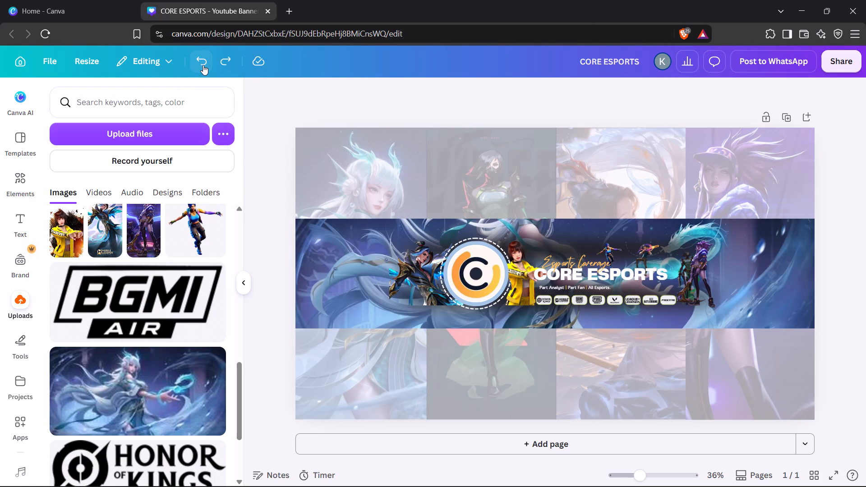
click(203, 65)
click(225, 61)
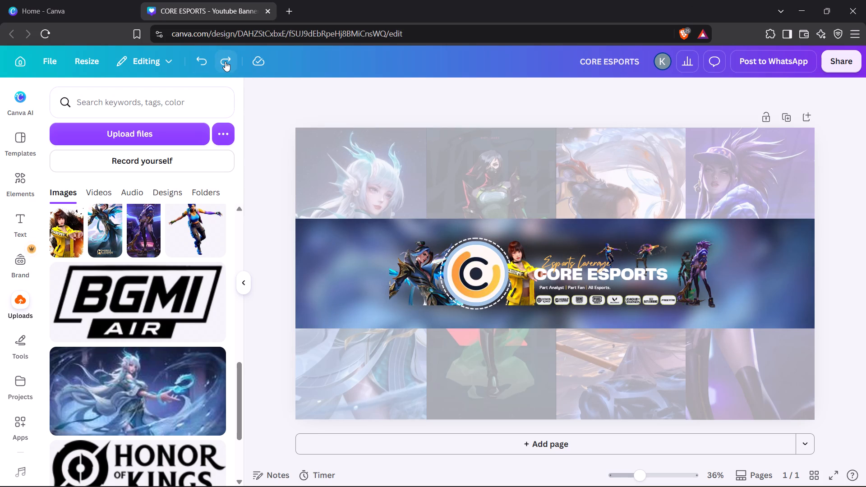
click(201, 56)
click(201, 56)
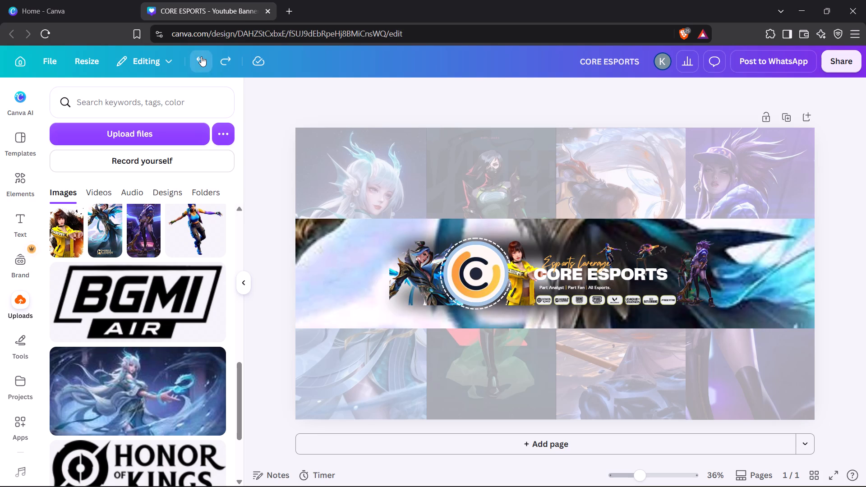
click(201, 56)
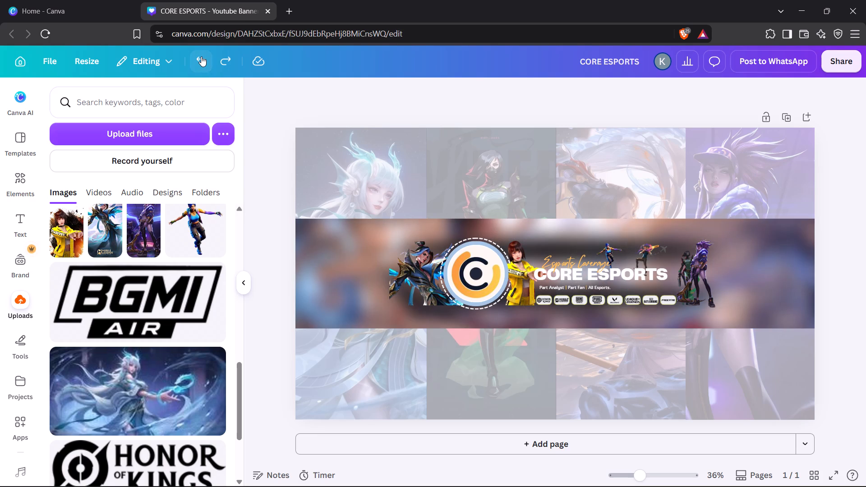
click(201, 56)
click(201, 56)
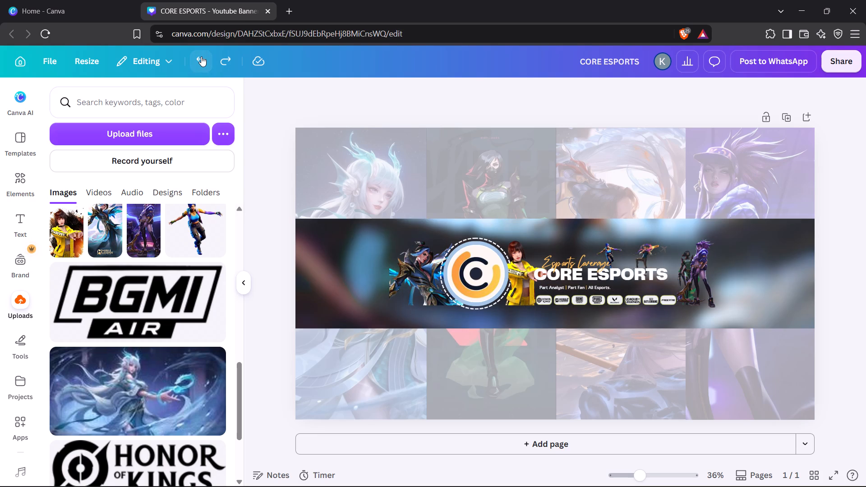
click(201, 56)
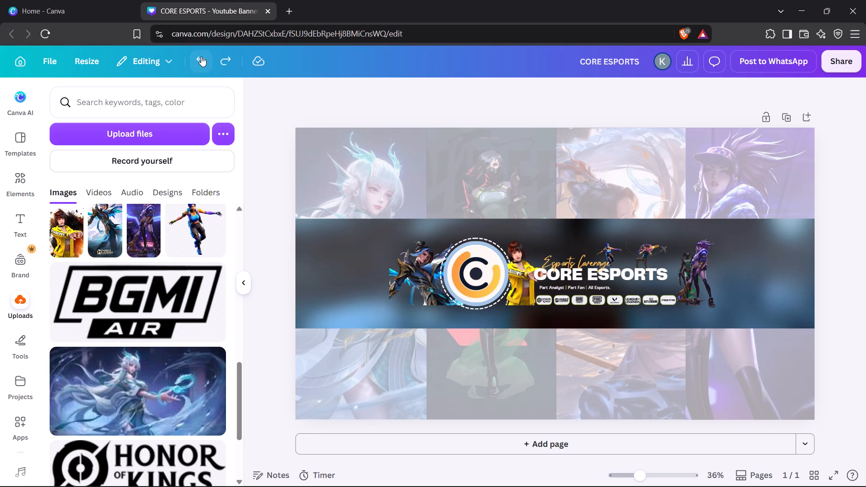
click(255, 327)
Open YouTube in a new browser tab and go from your own channel to its Channel customization page in YouTube Studio.
click(290, 5)
key(y)
key(Return)
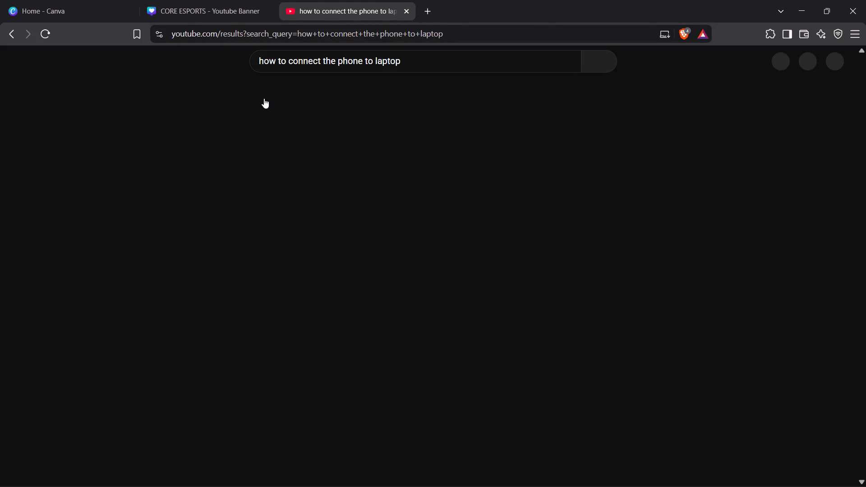
click(57, 60)
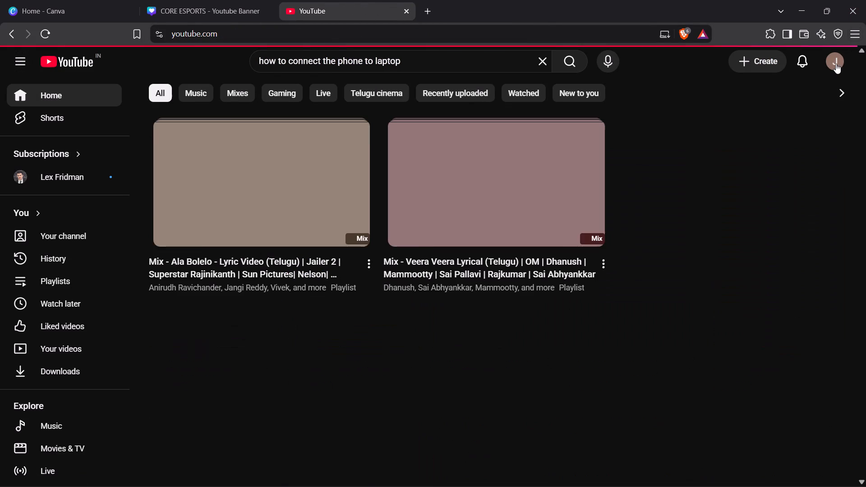
click(836, 64)
click(719, 94)
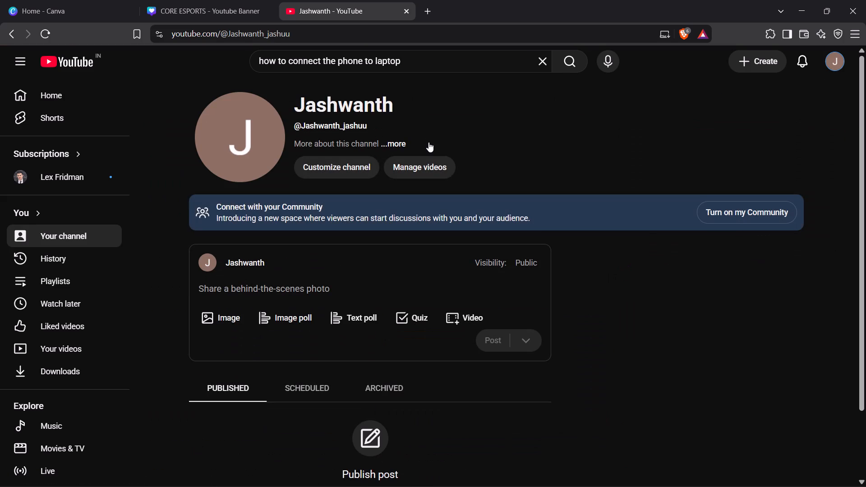
click(323, 168)
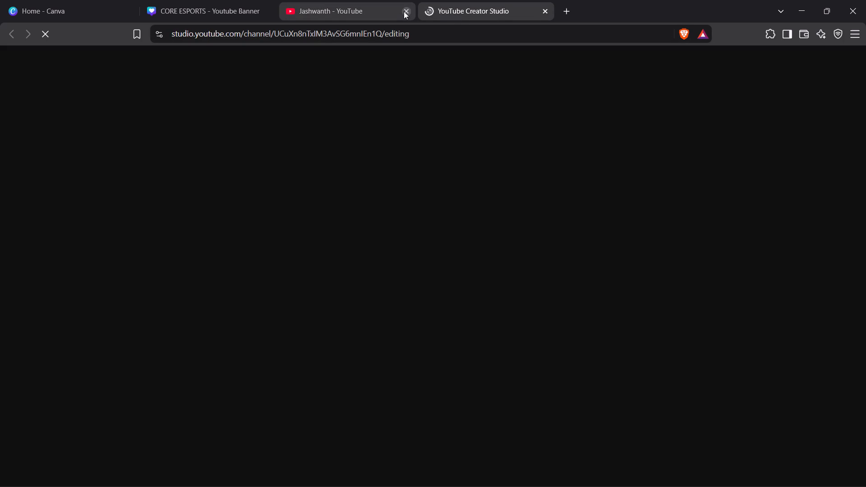
click(404, 11)
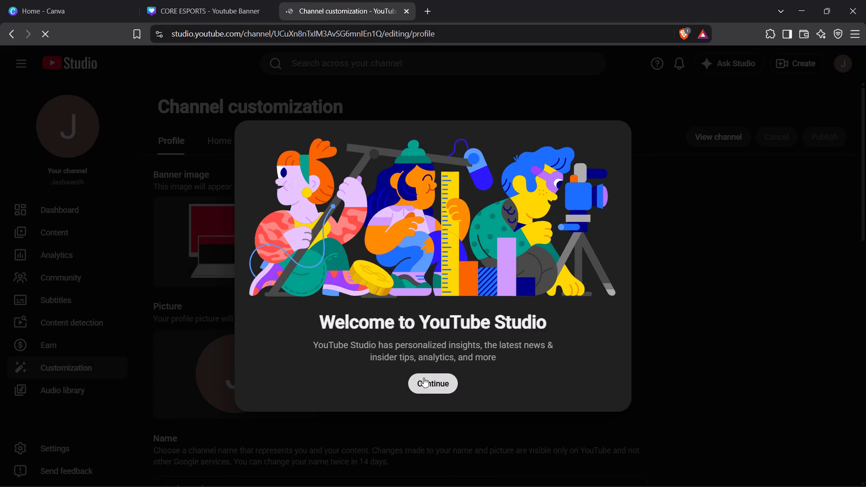
click(428, 381)
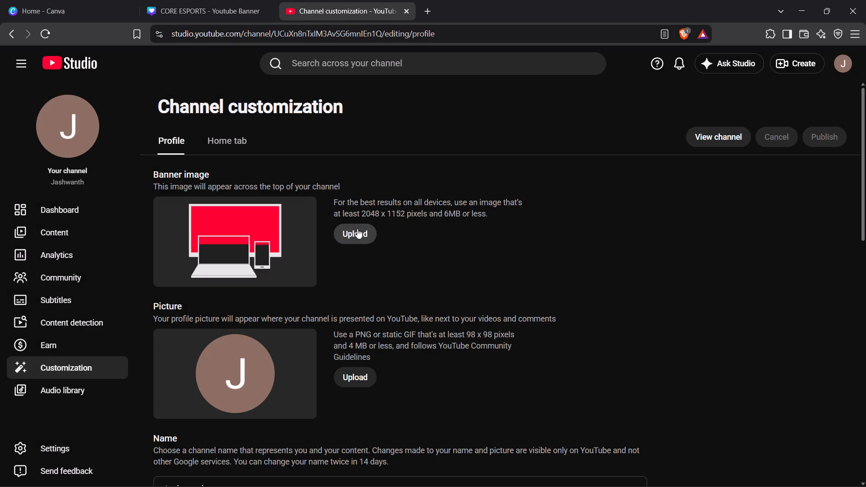
Move the YouTube Studio Channel customization page into its own maximized browser window.
click(356, 230)
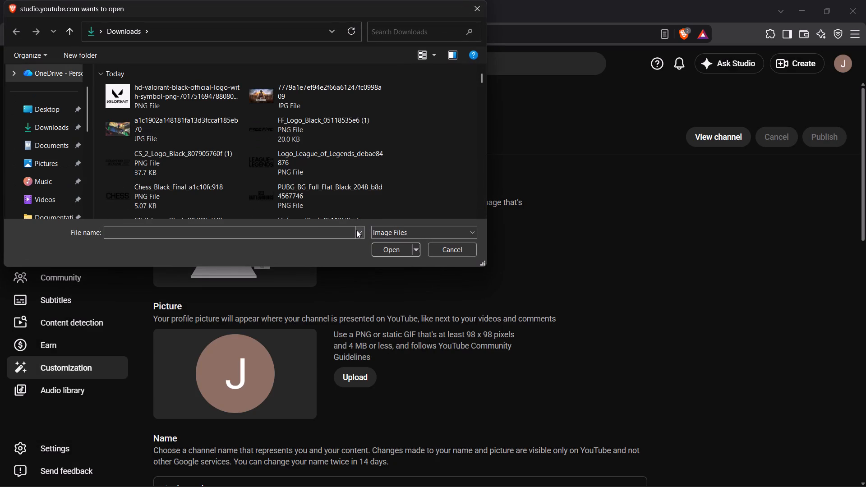
click(471, 10)
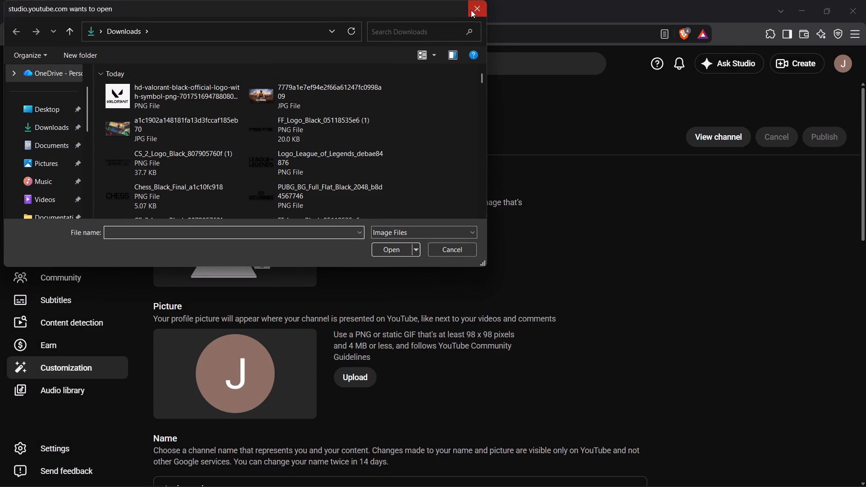
drag(375, 9, 389, 97)
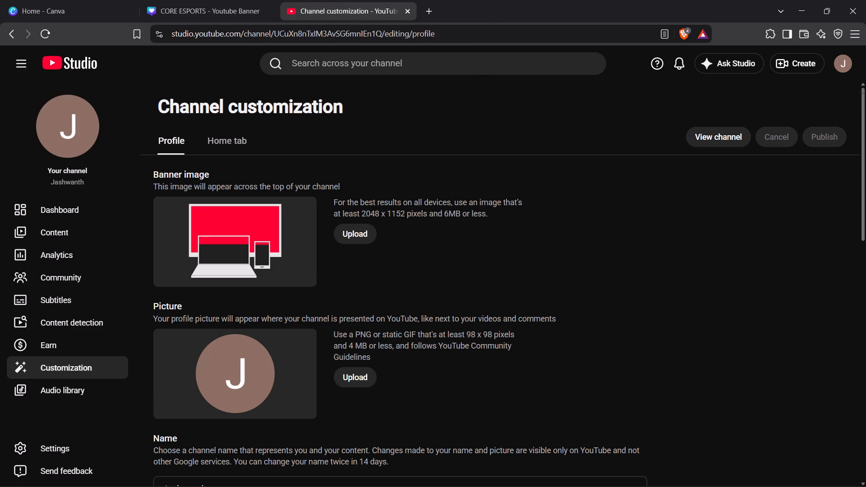
drag(389, 97, 389, 102)
click(838, 102)
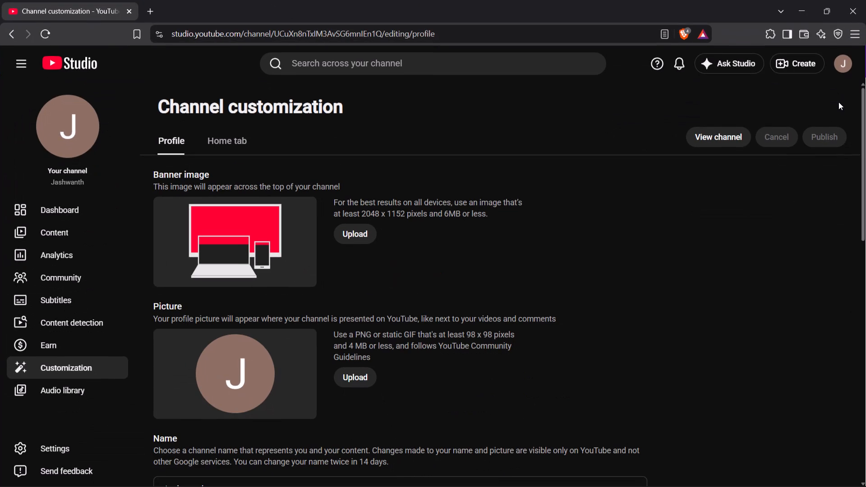
Switch back to Canva and download the banner as a PNG, saving it in Downloads as CORE ESPORTS.
key(alt+Tab)
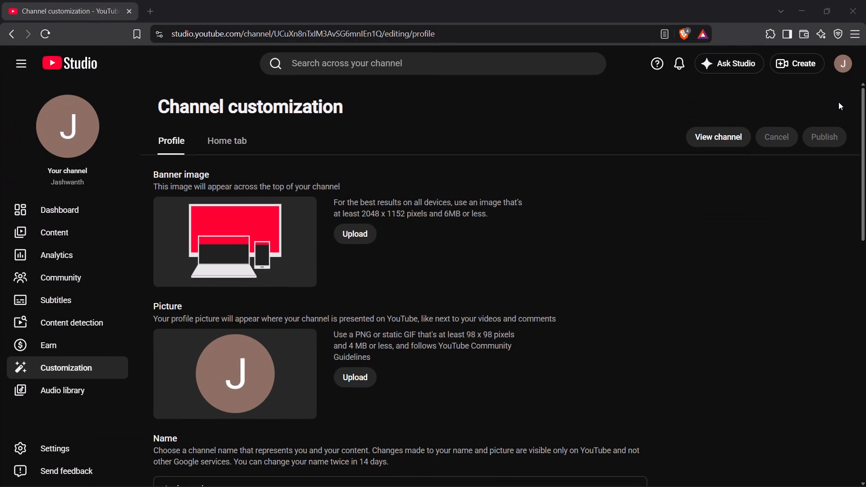
click(480, 250)
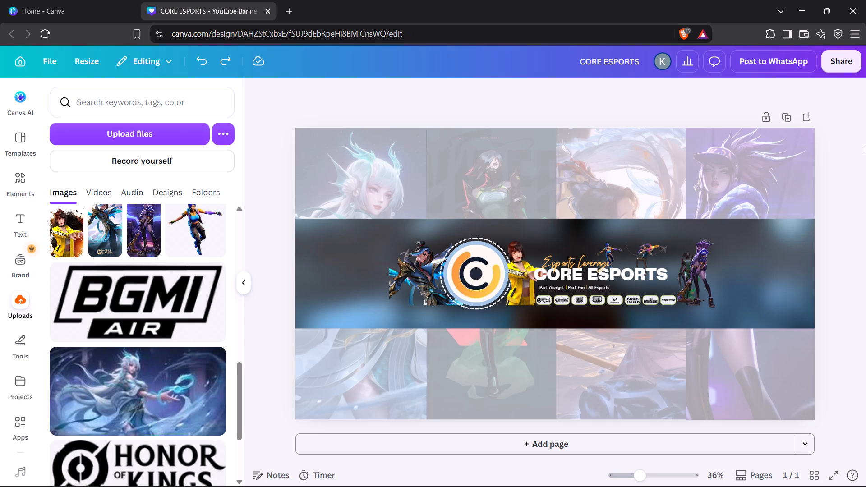
click(837, 69)
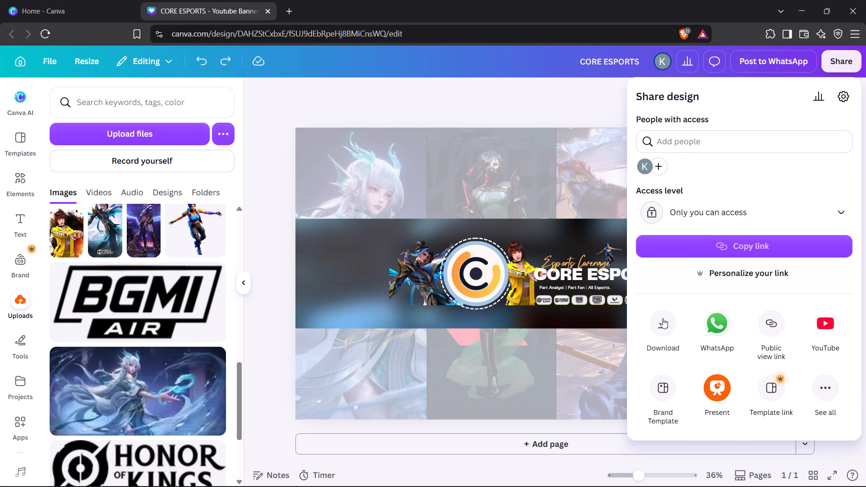
click(661, 325)
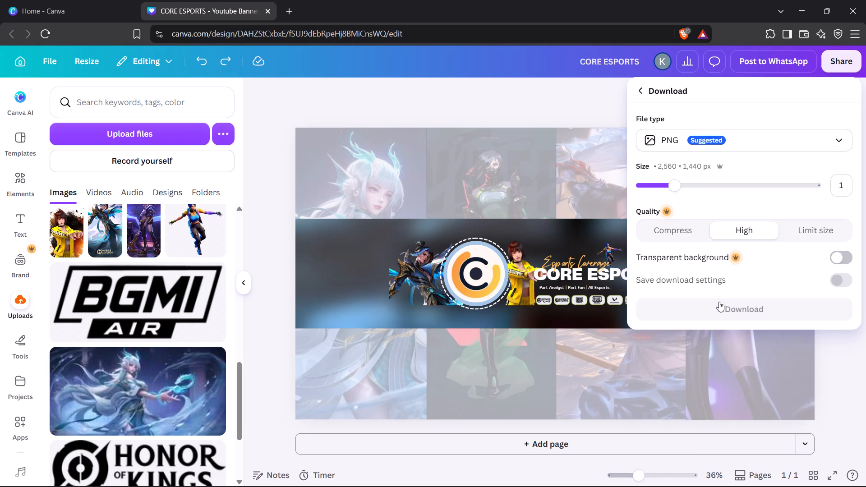
click(742, 314)
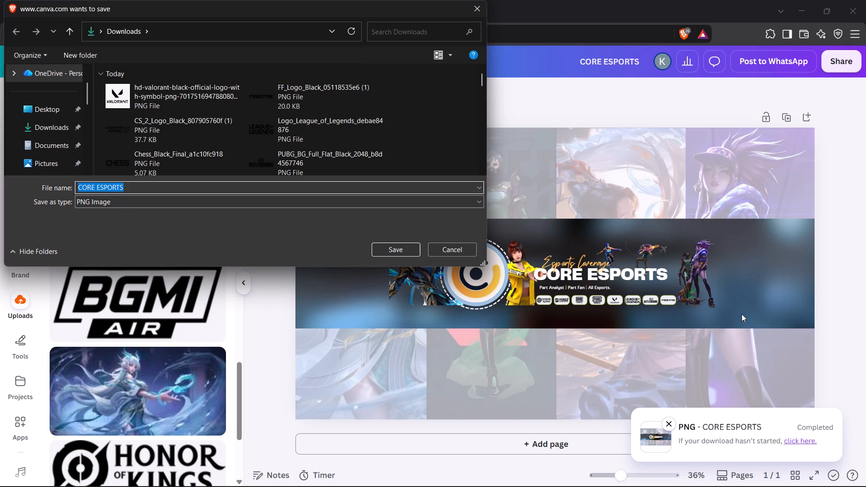
click(396, 247)
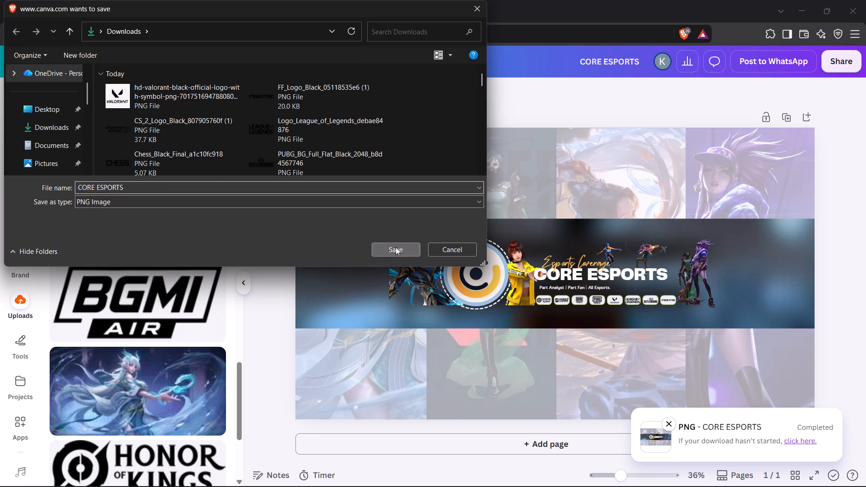
Switch to YouTube Studio and upload the saved CORE ESPORTS PNG as the channel's banner image.
key(alt+Tab)
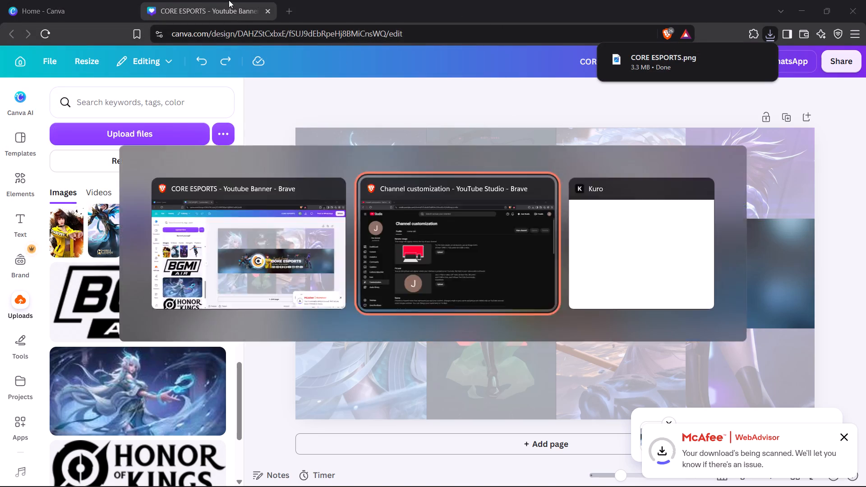
click(351, 232)
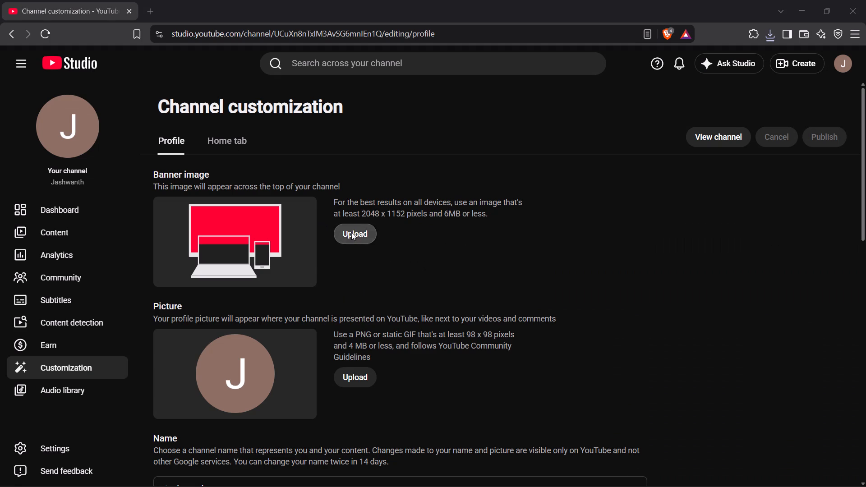
click(177, 96)
key(Return)
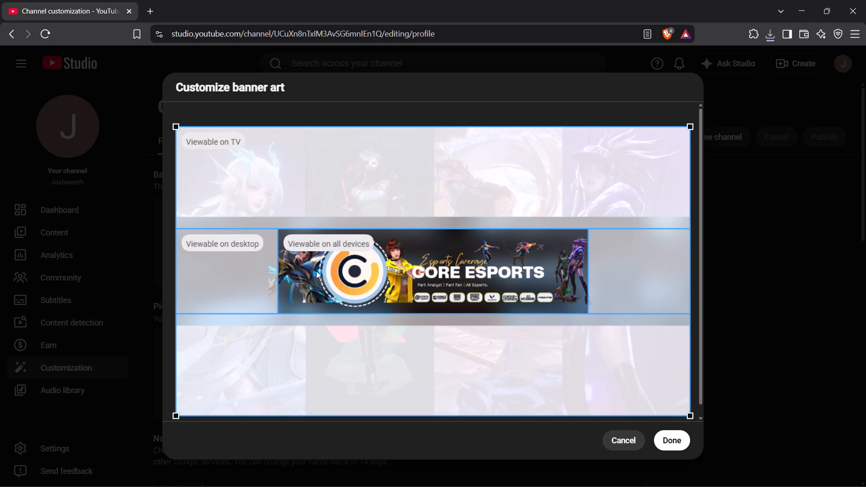
Return to the Canva banner, ungroup the middle strip's content and leave nothing selected.
key(alt+Tab)
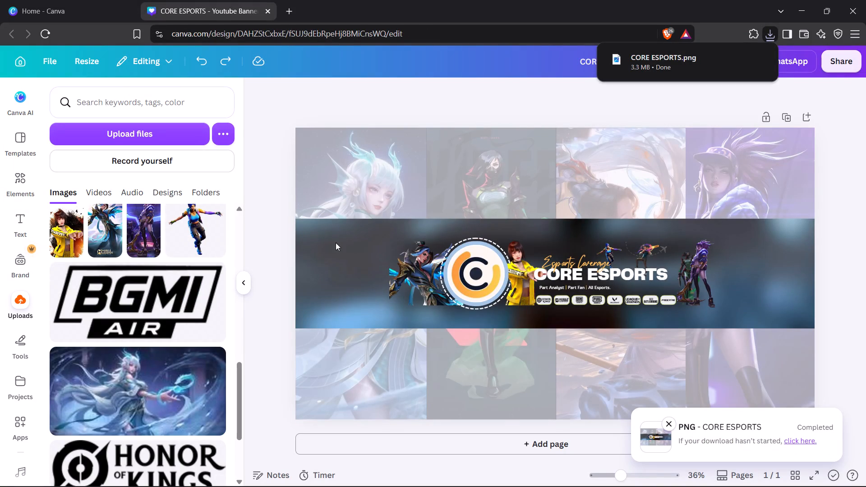
click(582, 288)
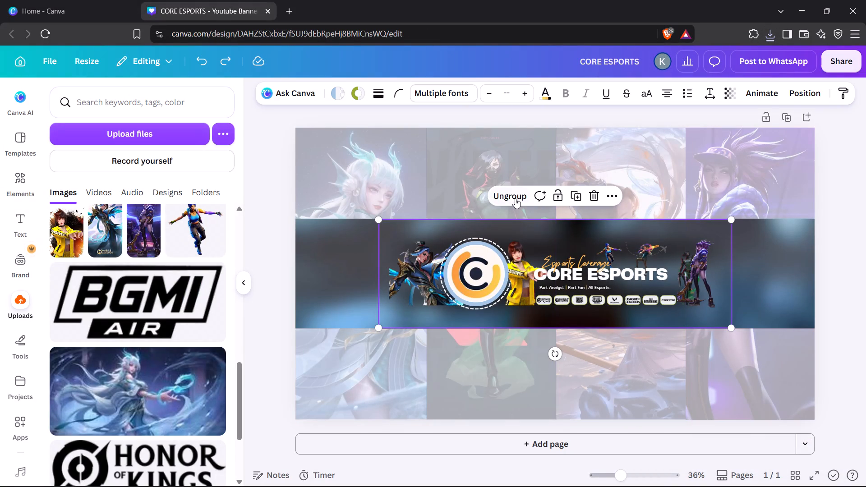
click(511, 200)
click(813, 276)
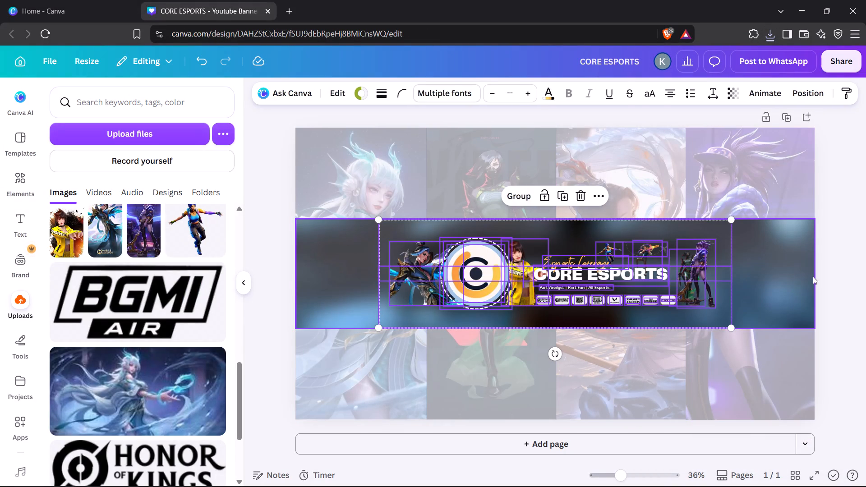
click(837, 279)
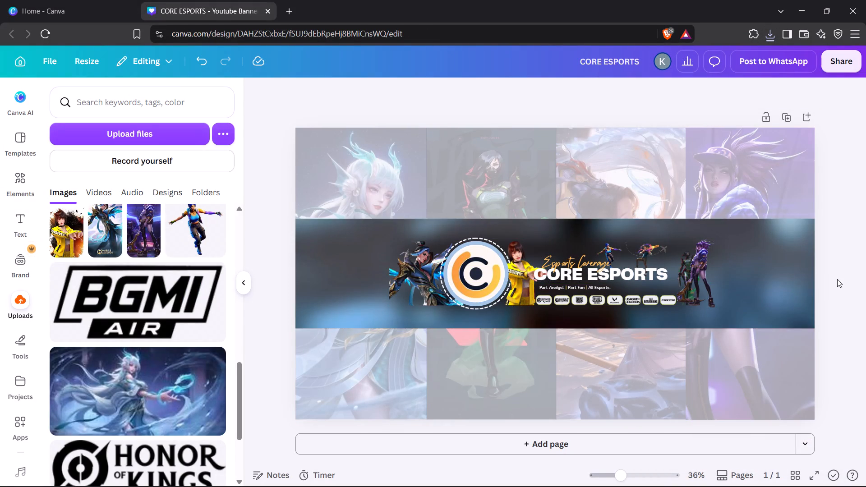
Raise the dashed-path airplane graphic in the layer order to just above the circle outline layer.
click(241, 285)
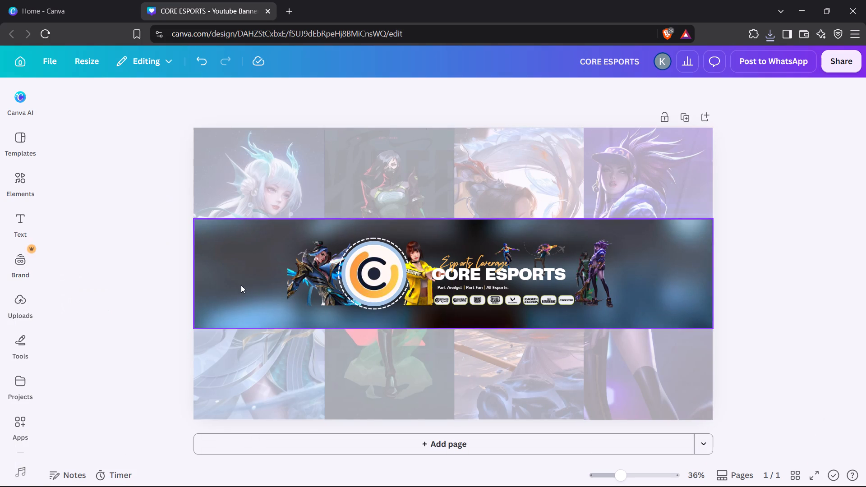
click(681, 412)
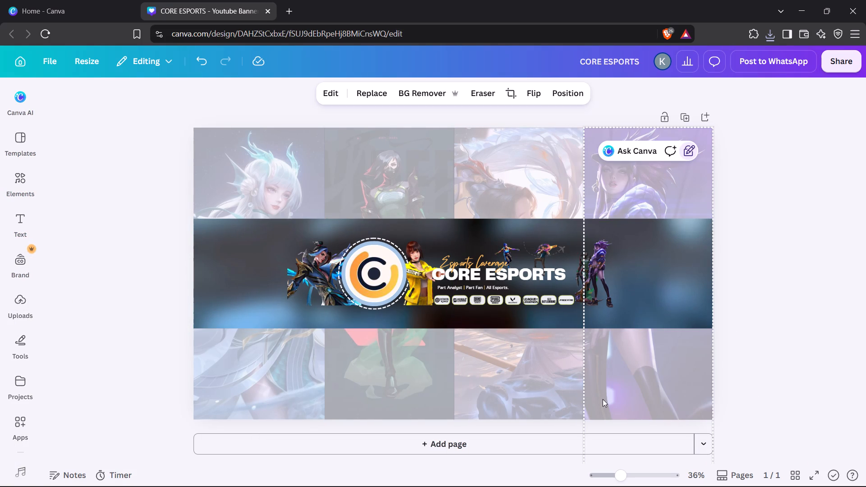
click(566, 97)
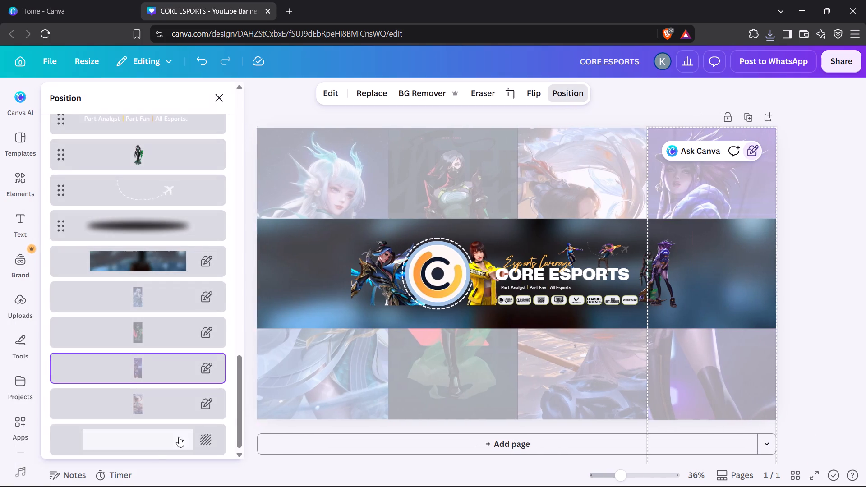
drag(163, 184, 167, 129)
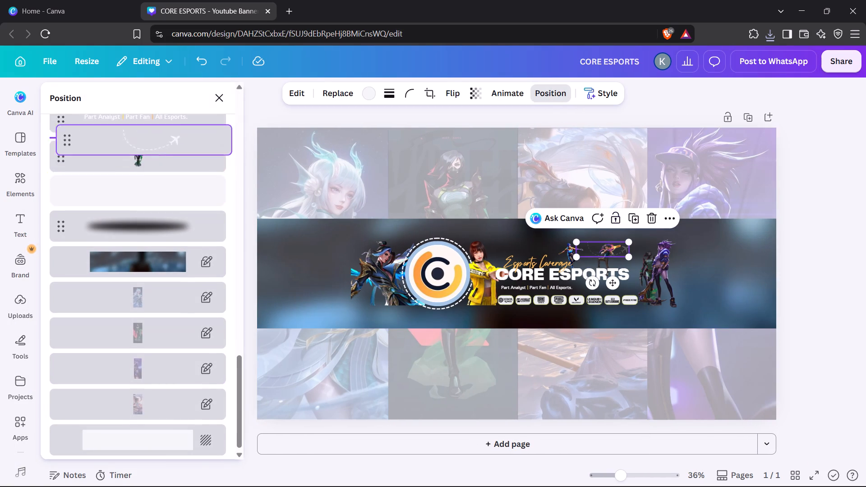
drag(167, 129, 164, 129)
drag(153, 146, 153, 140)
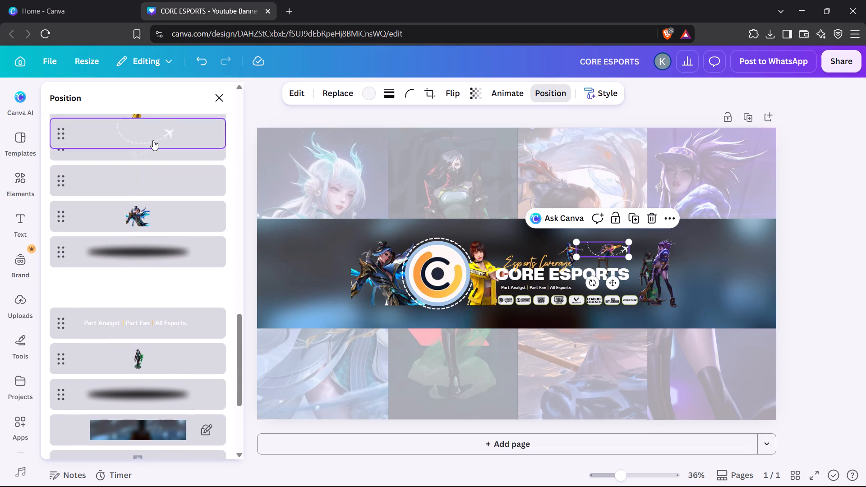
click(819, 225)
click(787, 239)
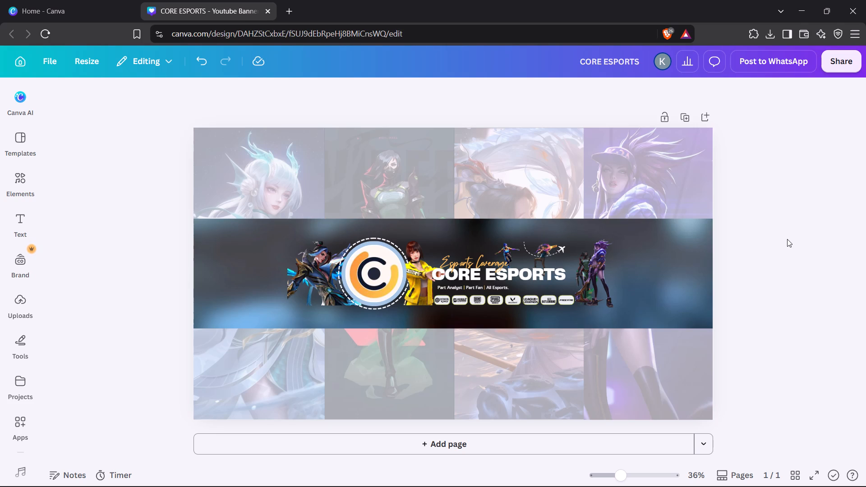
Enlarge the dashed-path airplane graphic above the CORE ESPORTS title to about 608 by 171.
click(529, 244)
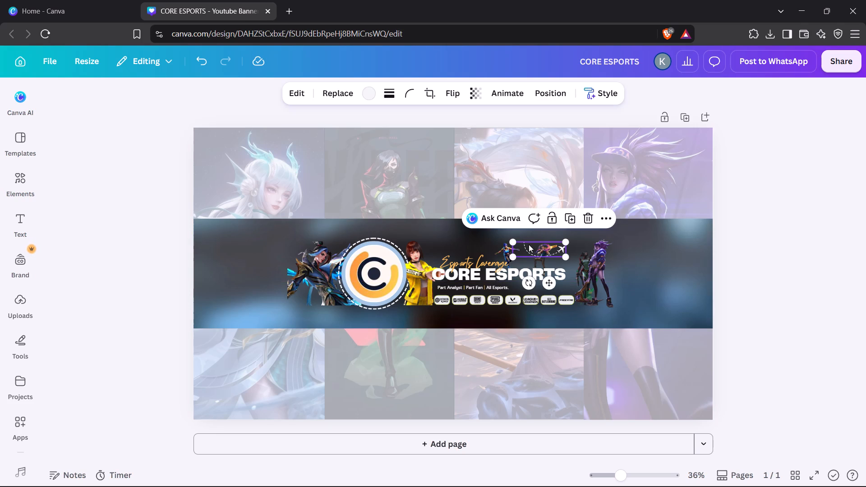
drag(512, 243, 456, 205)
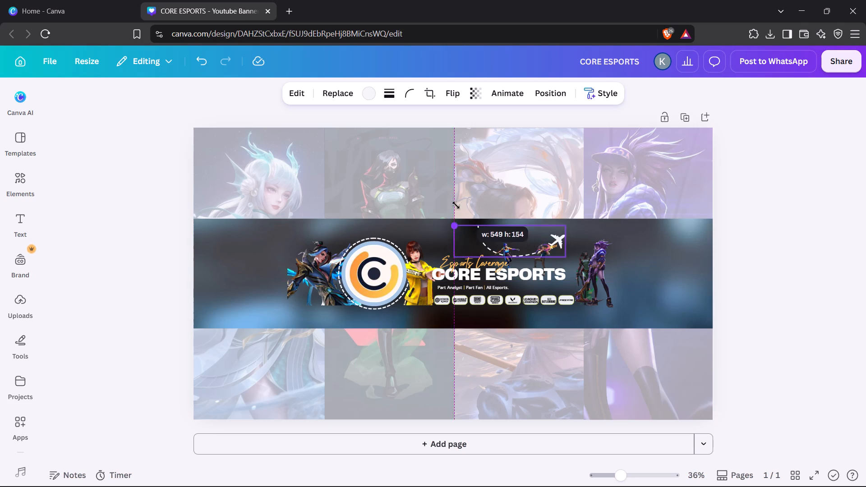
drag(456, 205, 449, 195)
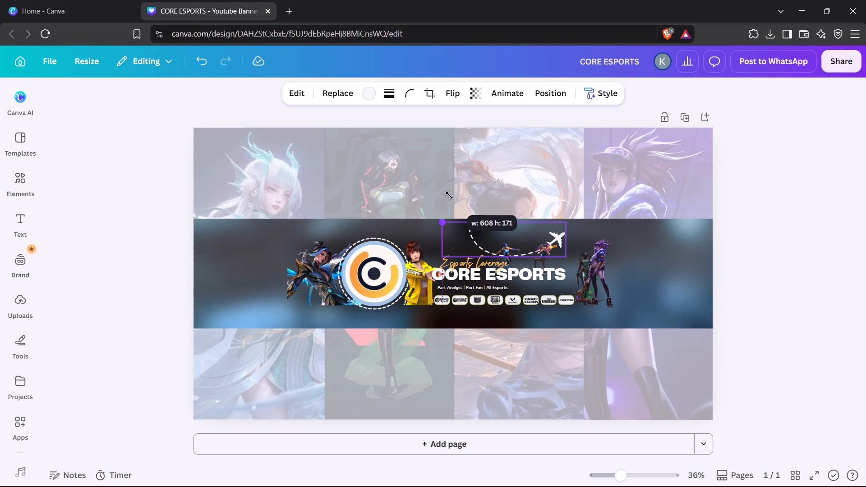
drag(449, 195, 451, 195)
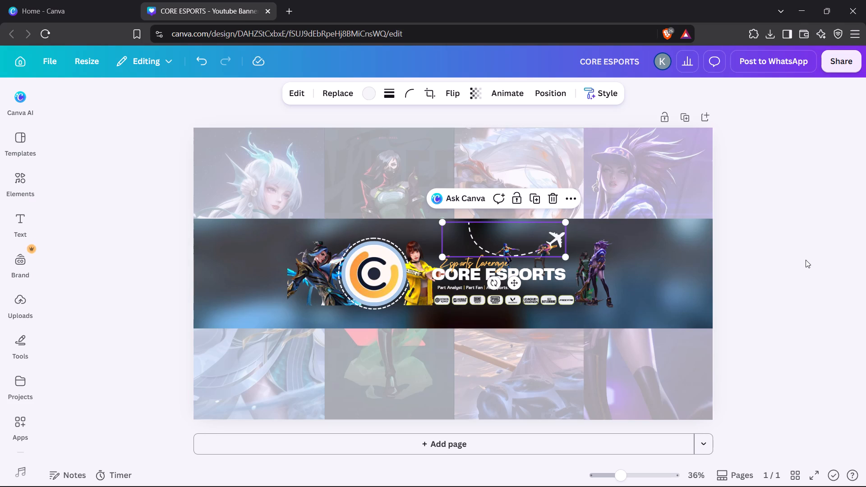
click(806, 260)
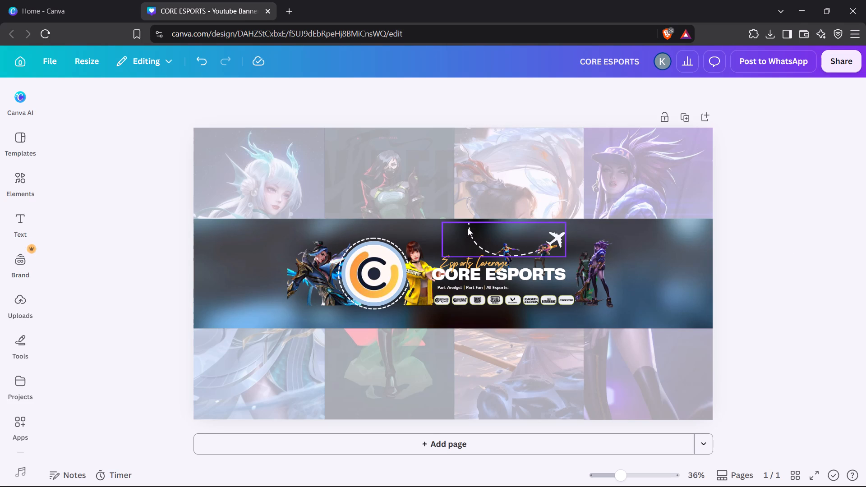
Shift the airplane graphic to the right against the strip's upper edge and enlarge it slightly more.
drag(468, 228, 481, 225)
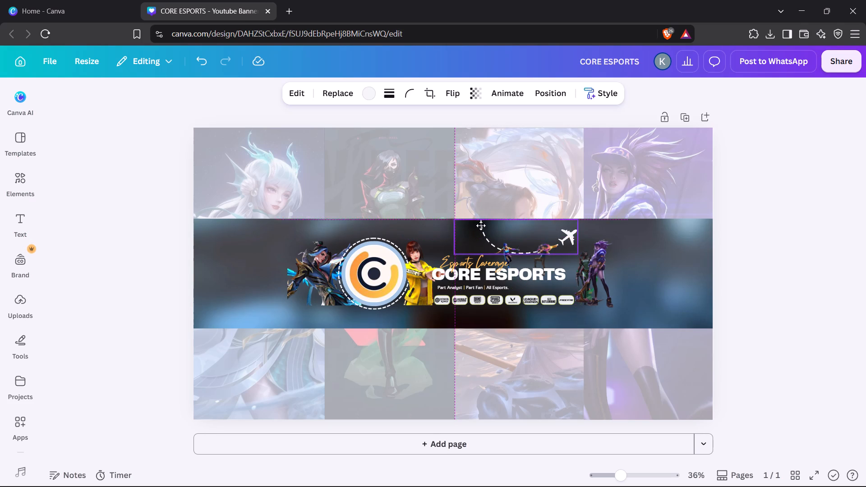
drag(481, 225, 481, 226)
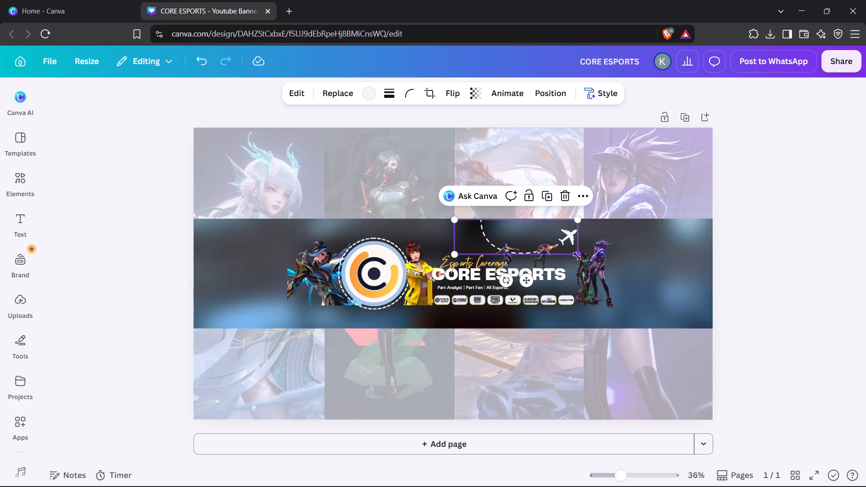
drag(577, 256, 599, 295)
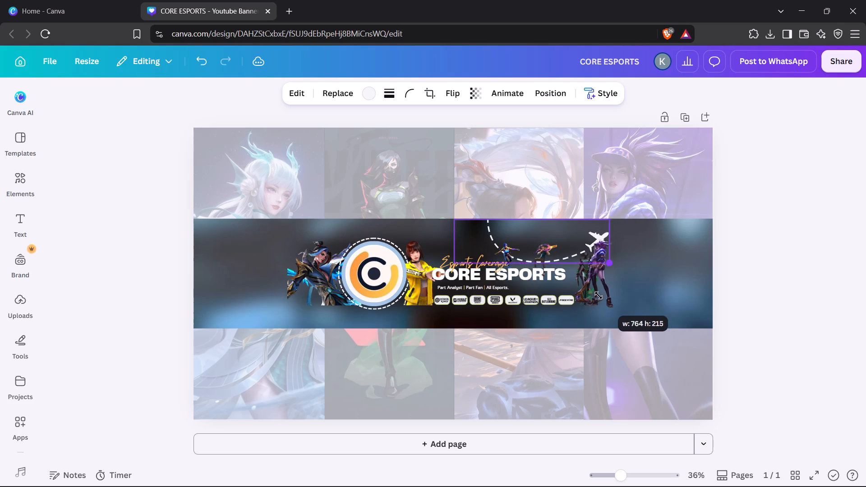
drag(599, 295, 577, 299)
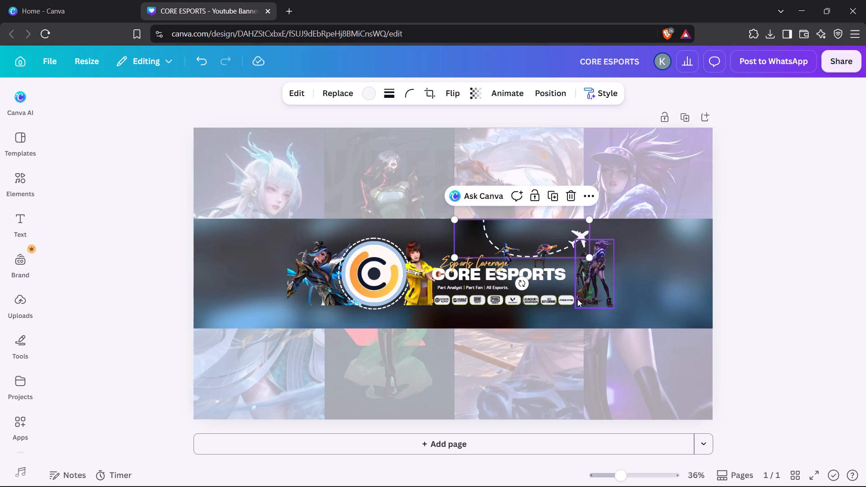
click(792, 310)
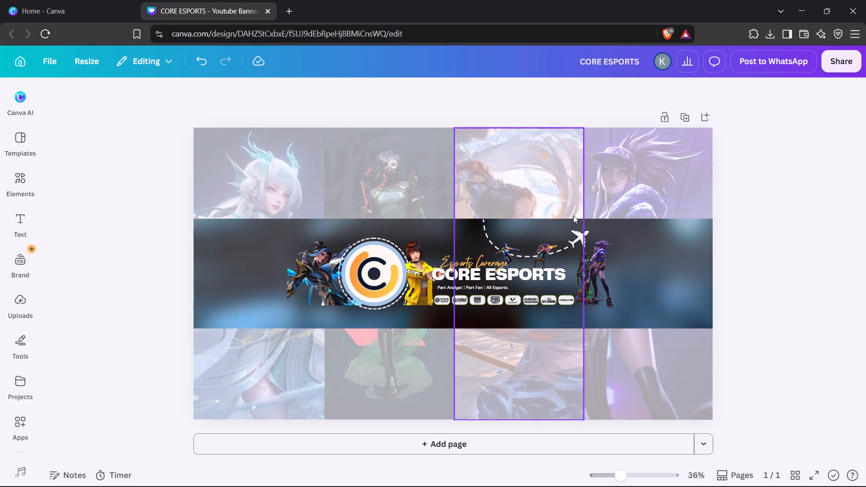
Nudge the airplane graphic left so the plane sits just clear of the purple-haired character, above the title's end.
click(532, 225)
key(Left)
key(Left)
key(Left)
key(Left)
key(Left)
key(Left)
key(Left)
key(Left)
key(Left)
key(Left)
key(Left)
key(Left)
key(Left)
key(Left)
key(Left)
key(Left)
key(Left)
key(Left)
key(Left)
key(Left)
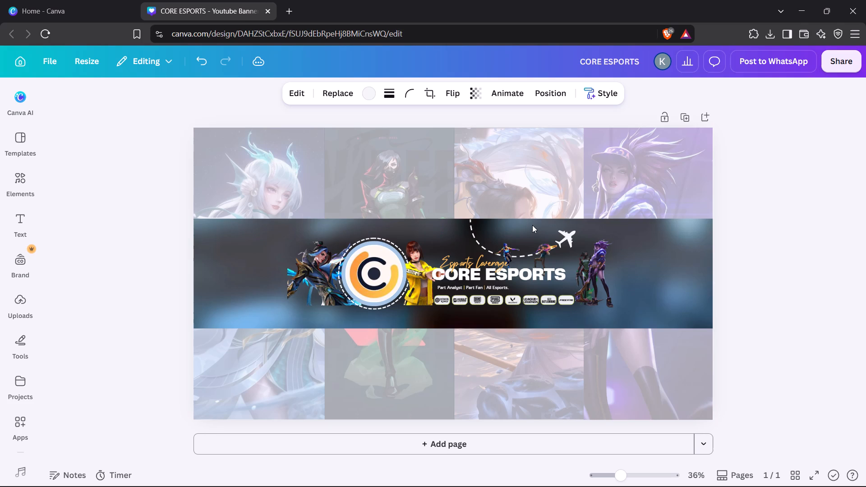
key(Left)
key(Left)
key(Left)
key(Left)
key(Left)
key(Left)
key(Left)
key(Left)
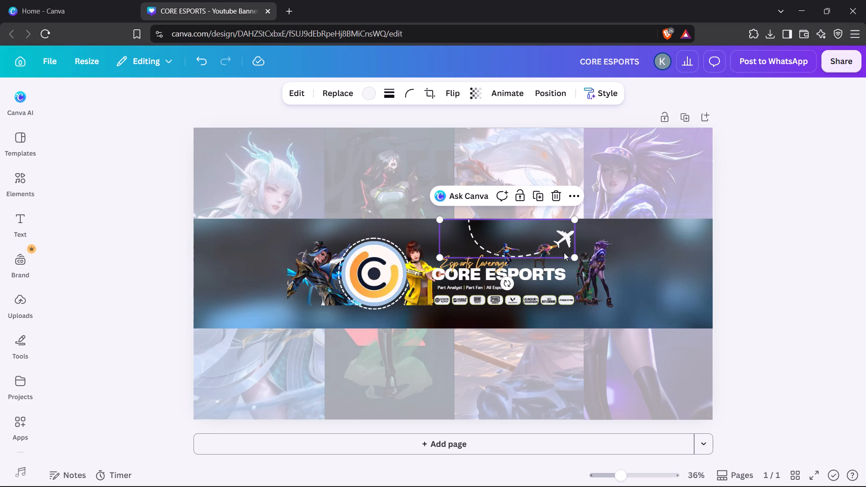
click(773, 313)
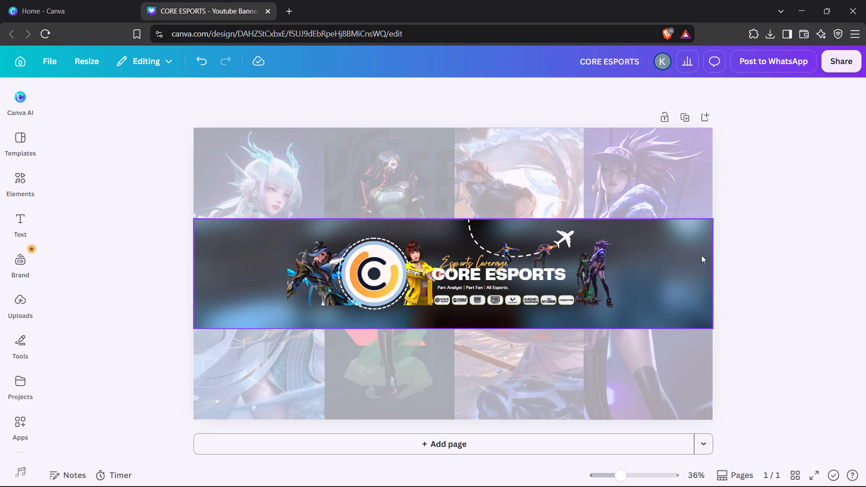
Unlock the middle strip's blurred background image.
click(679, 252)
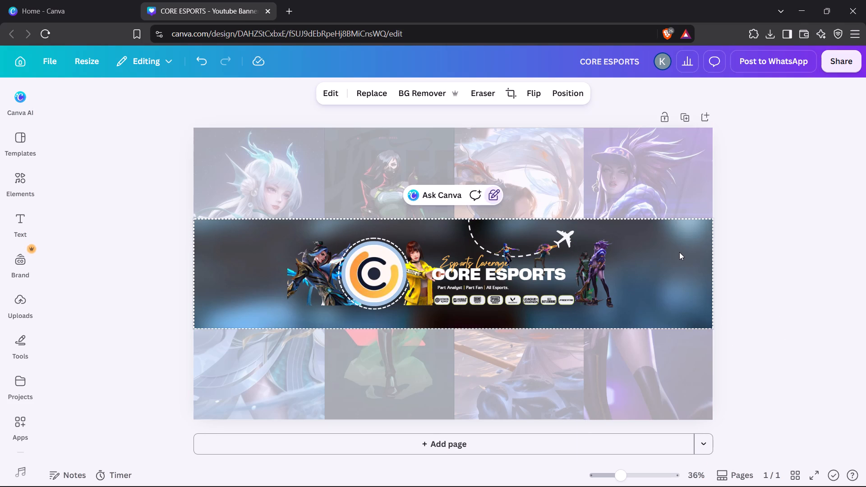
click(494, 194)
click(163, 289)
click(212, 275)
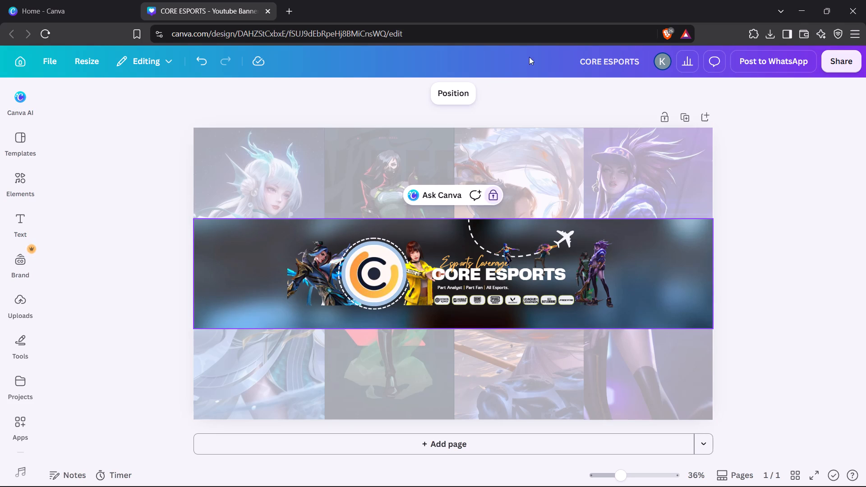
click(496, 194)
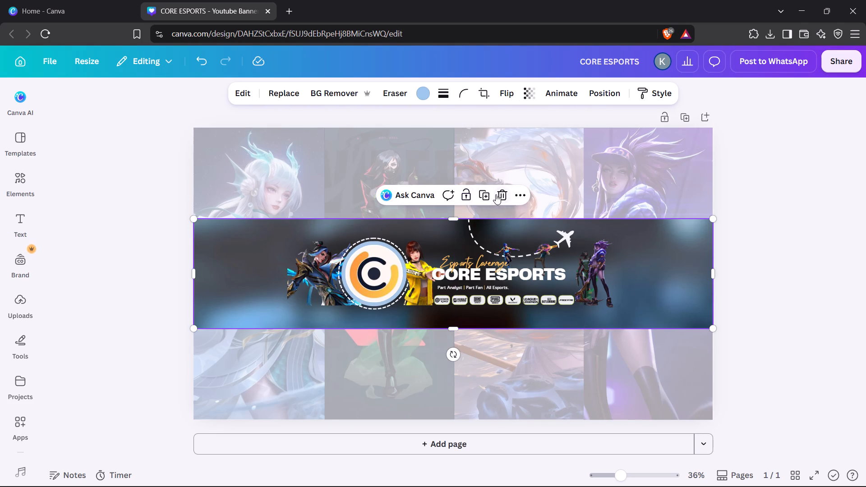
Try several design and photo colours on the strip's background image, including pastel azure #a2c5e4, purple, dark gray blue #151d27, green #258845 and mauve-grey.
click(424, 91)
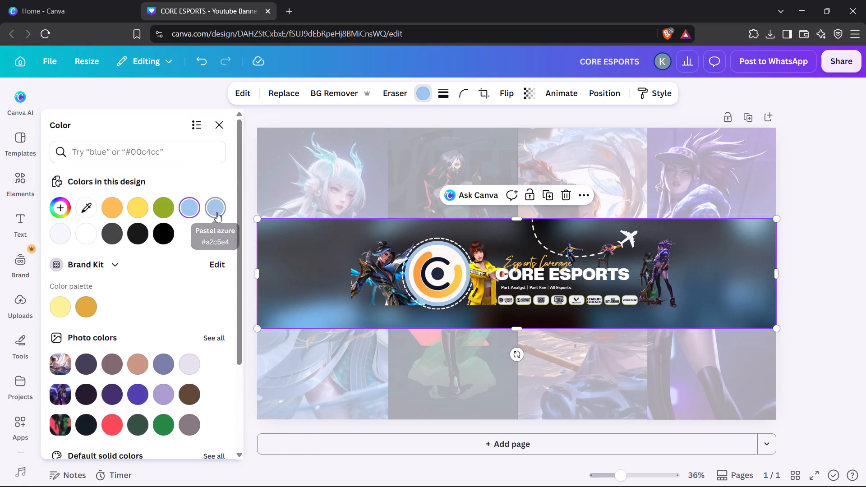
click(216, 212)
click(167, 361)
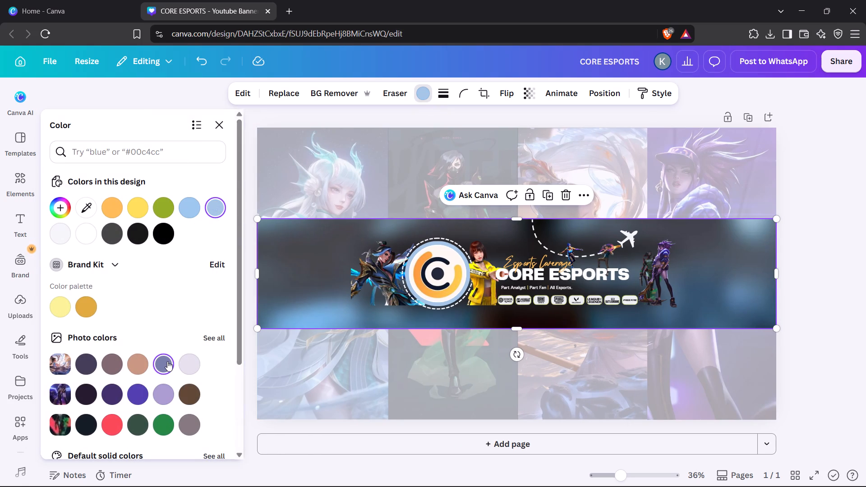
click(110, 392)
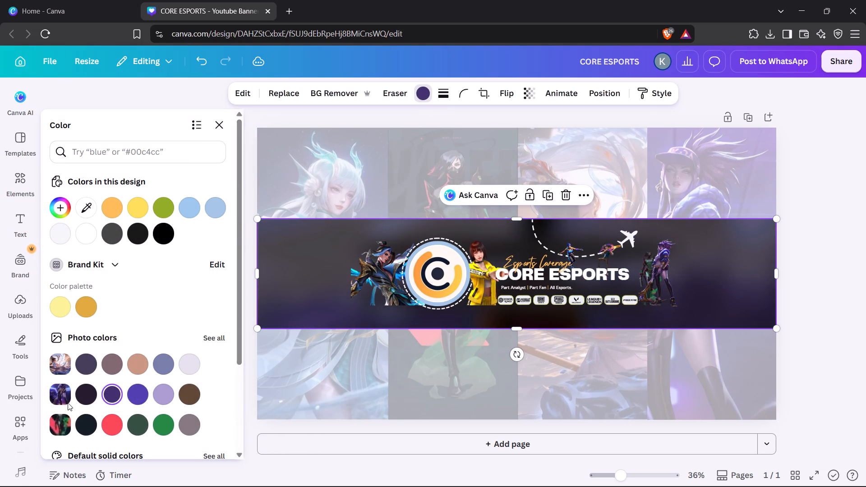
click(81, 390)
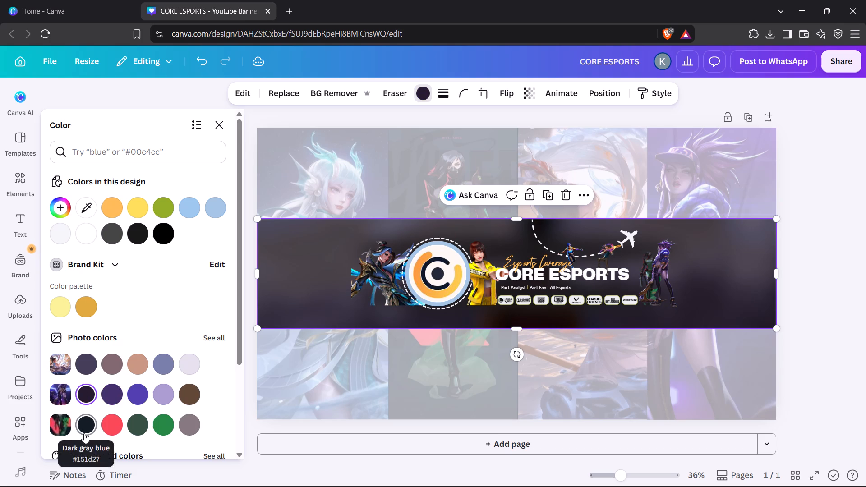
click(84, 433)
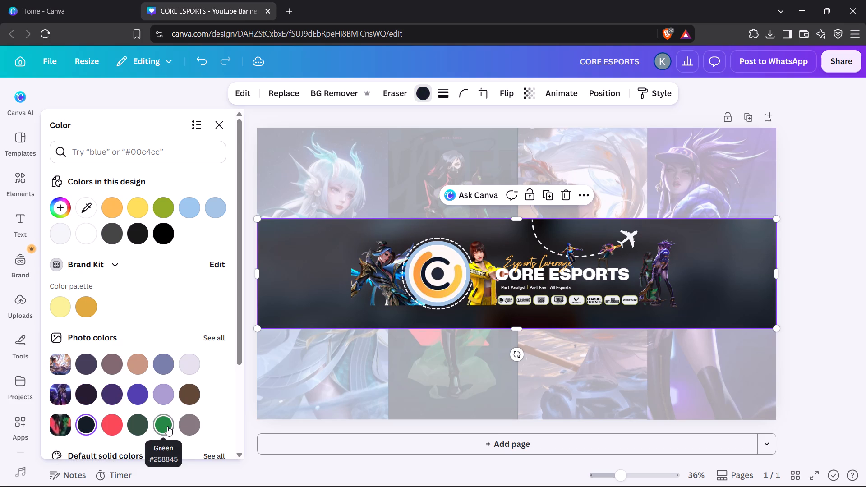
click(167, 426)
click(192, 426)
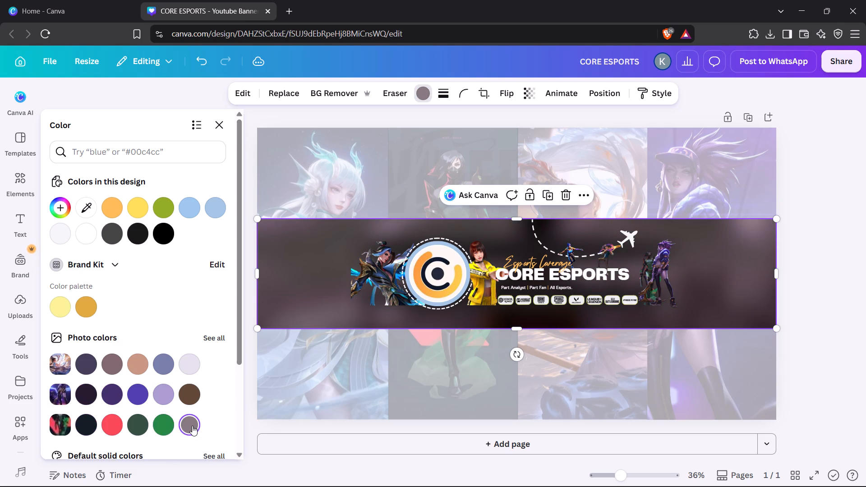
Set the strip background image's colour to the default solid blue #004aad.
scroll(192, 426, down, 5)
click(189, 412)
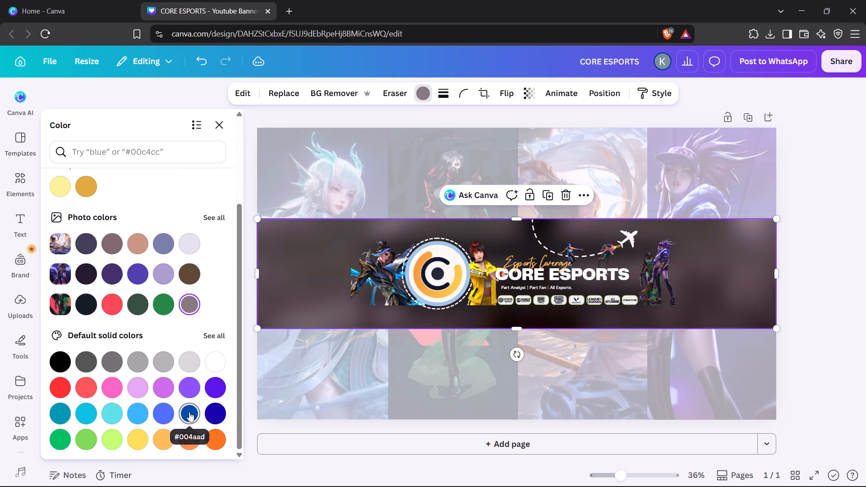
scroll(189, 412, up, 4)
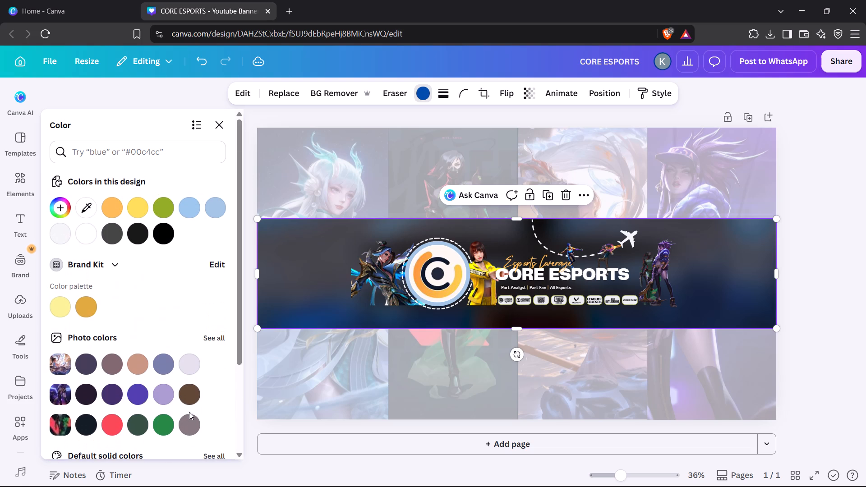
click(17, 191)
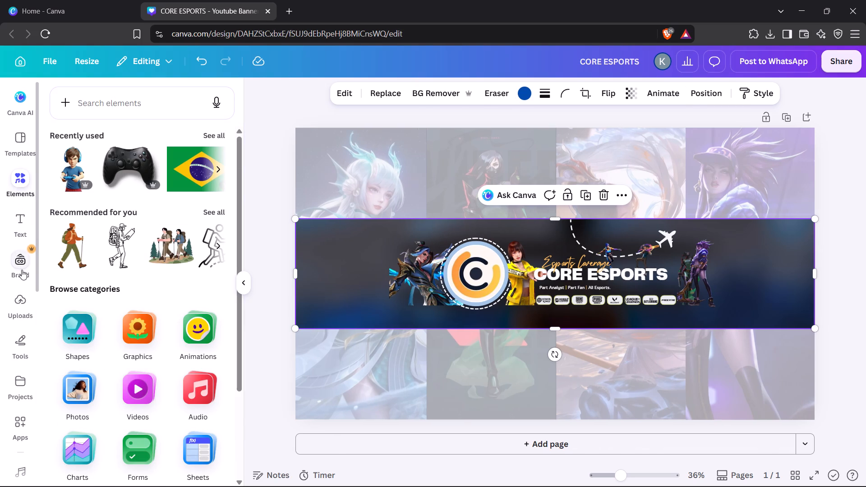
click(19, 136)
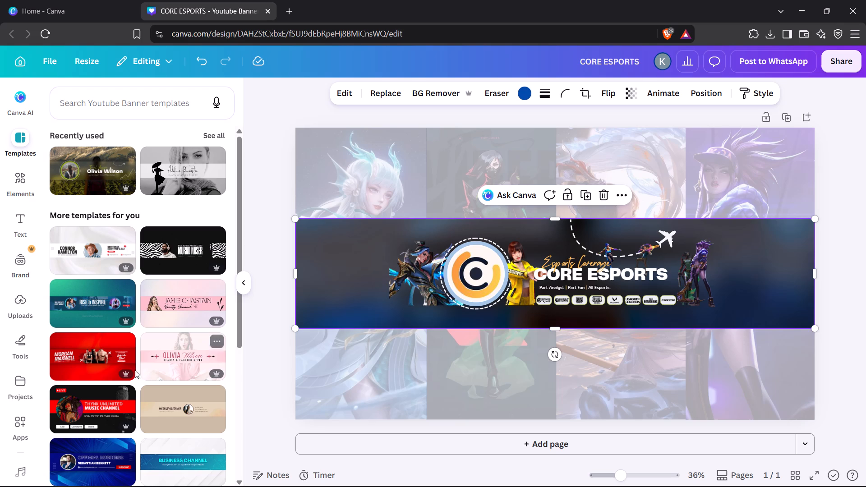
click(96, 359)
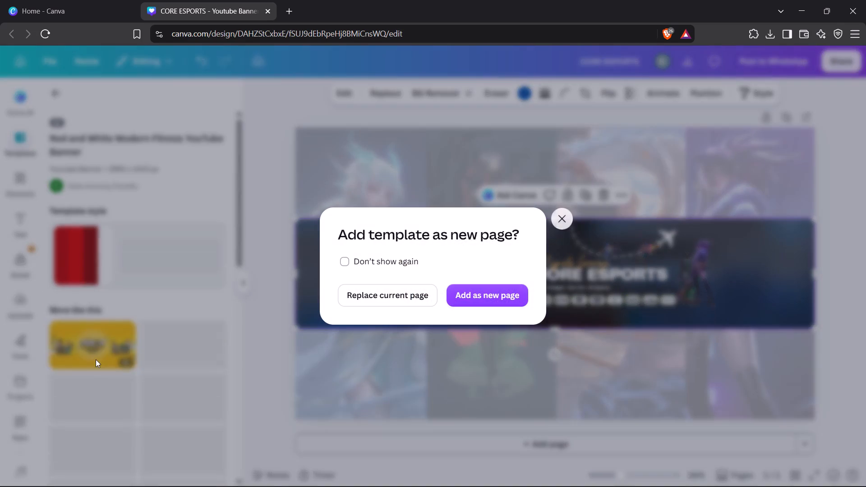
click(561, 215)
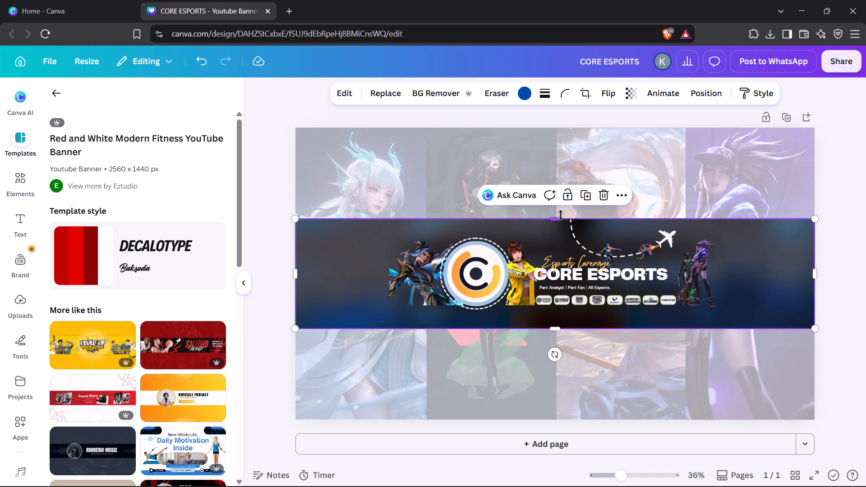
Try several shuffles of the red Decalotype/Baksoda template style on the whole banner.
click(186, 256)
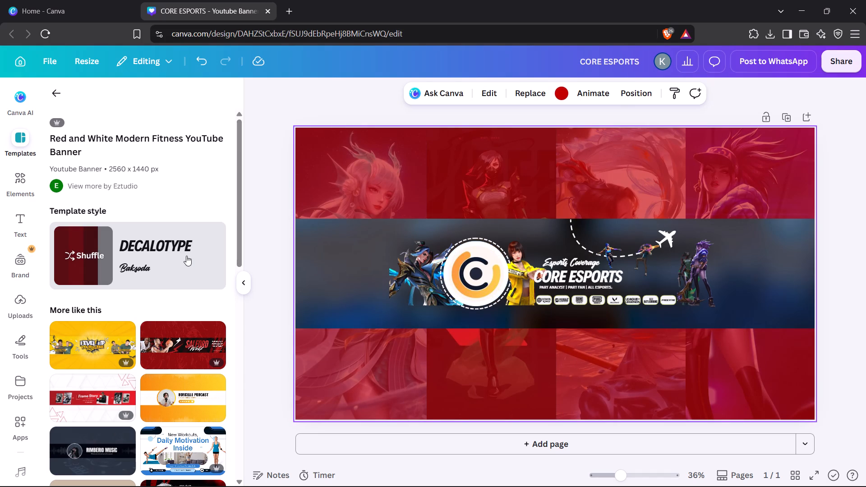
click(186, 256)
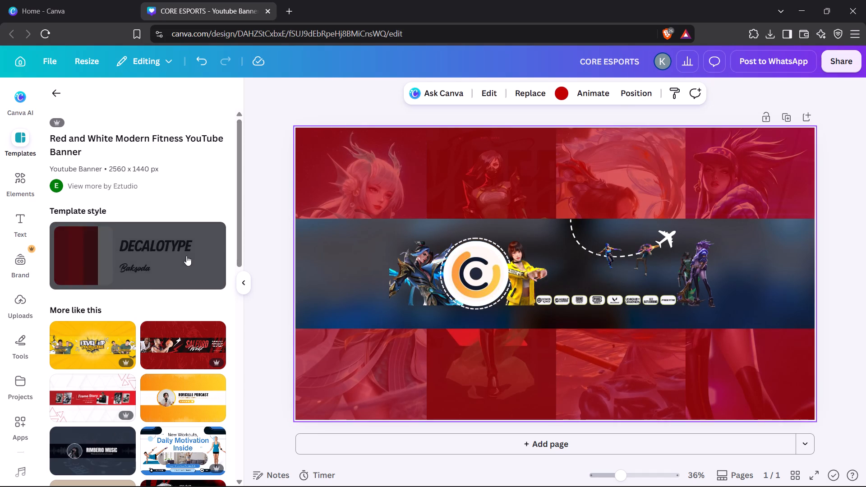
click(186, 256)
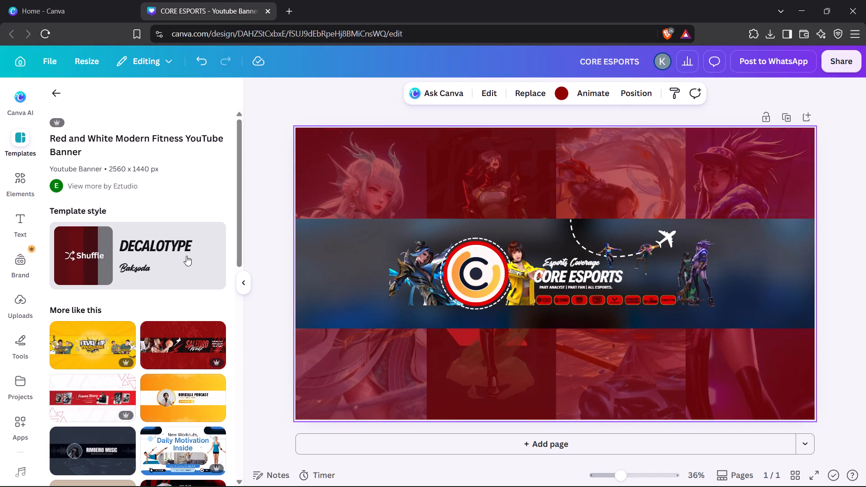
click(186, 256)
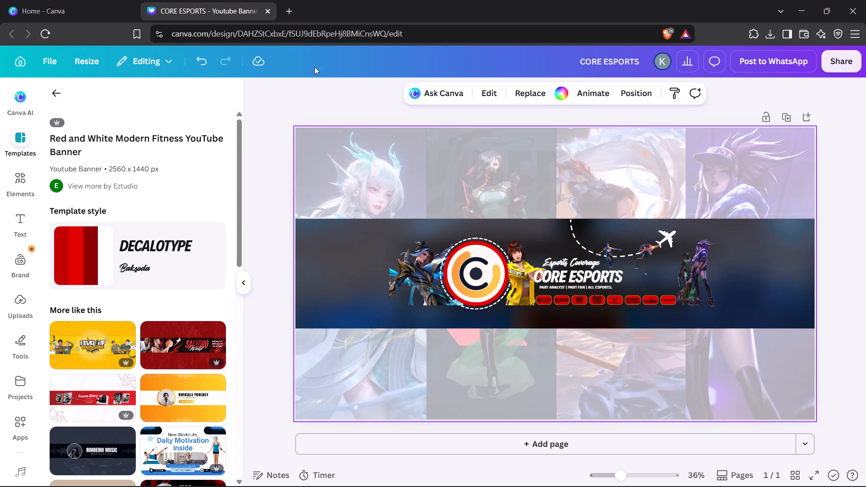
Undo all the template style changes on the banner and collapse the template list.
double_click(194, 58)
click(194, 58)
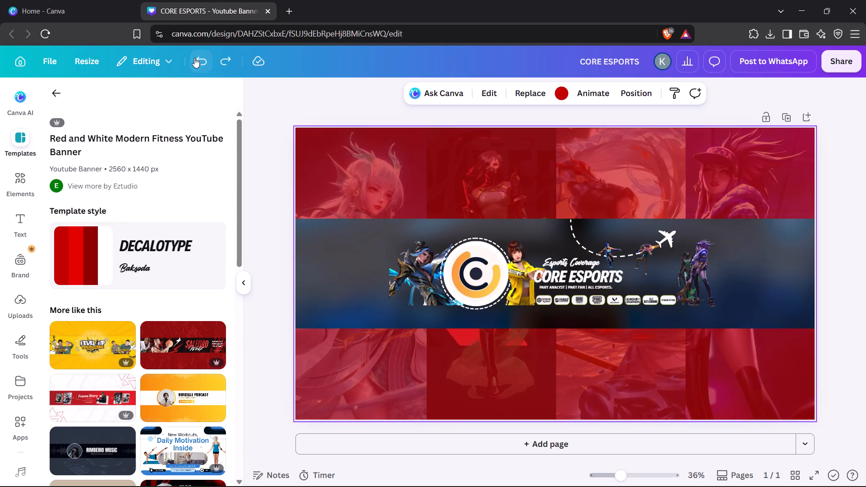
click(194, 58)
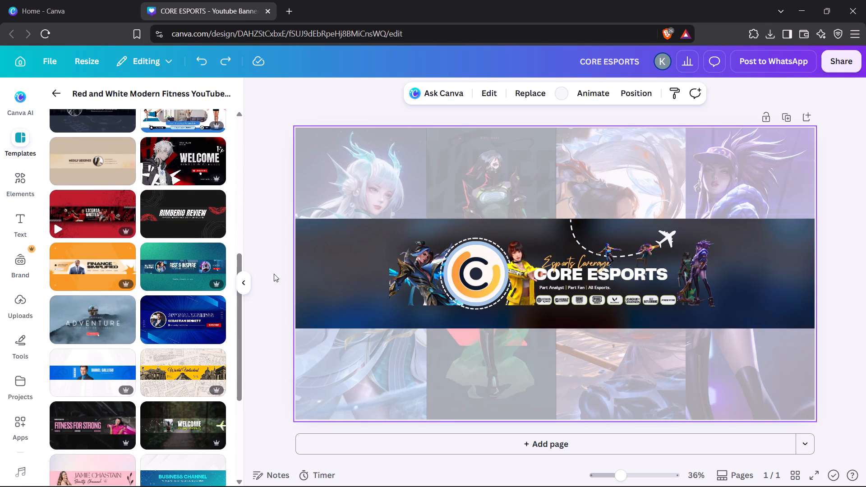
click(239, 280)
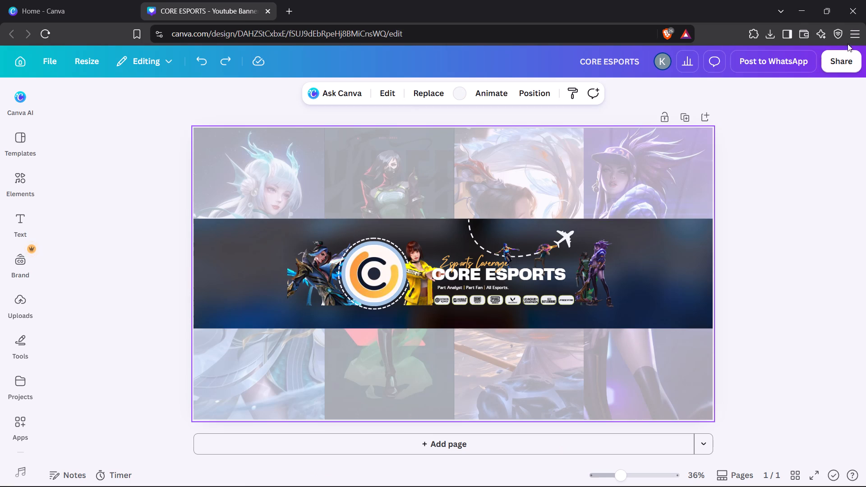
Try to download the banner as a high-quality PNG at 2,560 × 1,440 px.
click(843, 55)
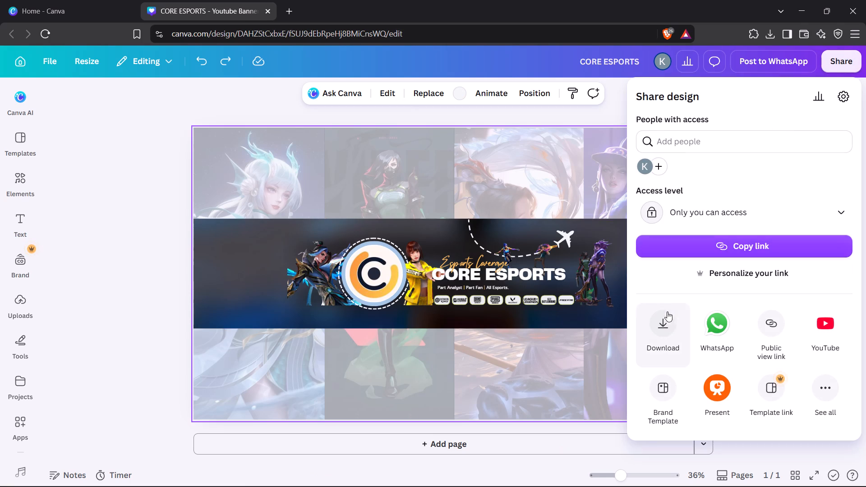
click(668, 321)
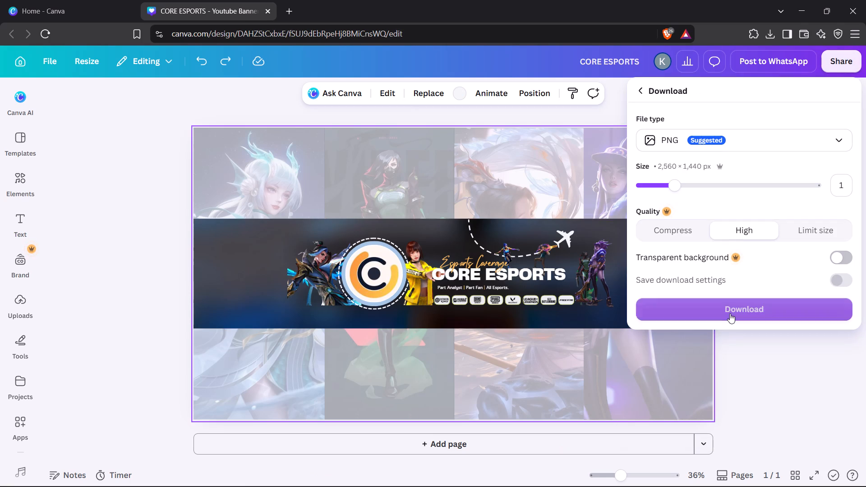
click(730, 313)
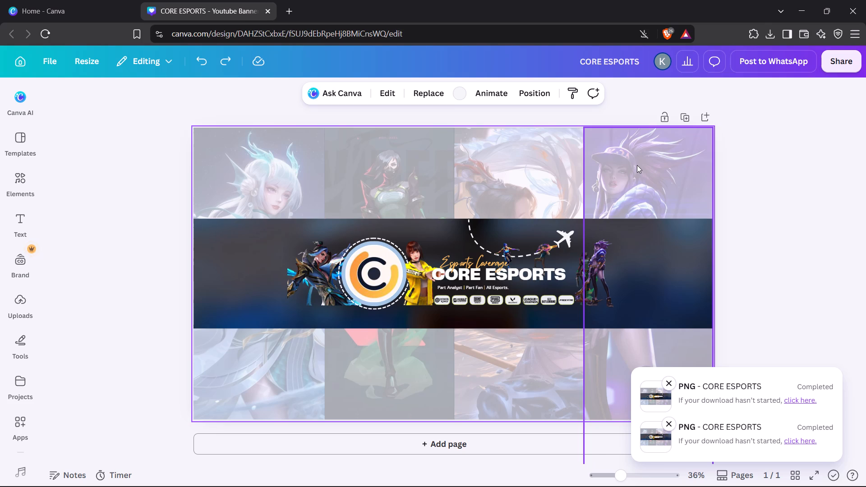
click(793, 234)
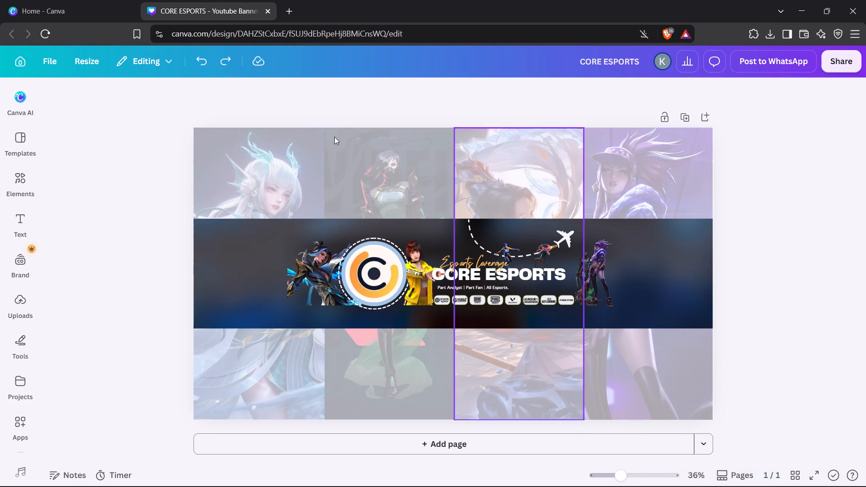
Switch to YouTube Studio and discard the old banner image open for customization.
key(alt+Tab)
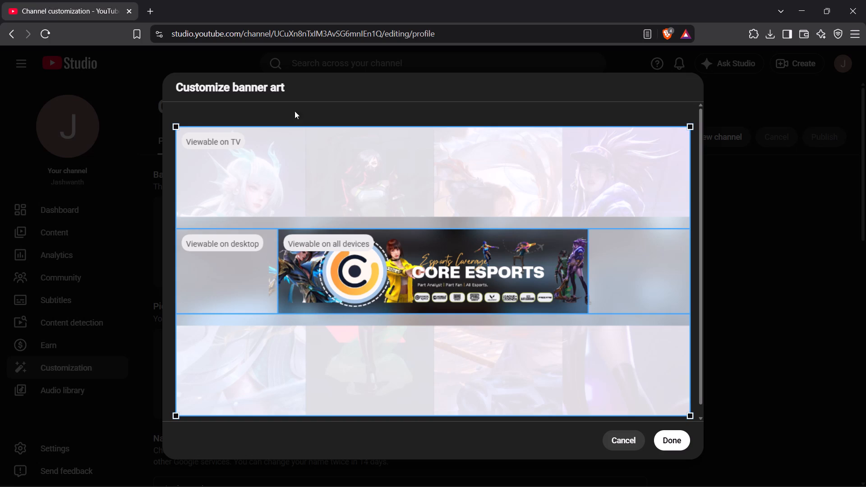
click(629, 443)
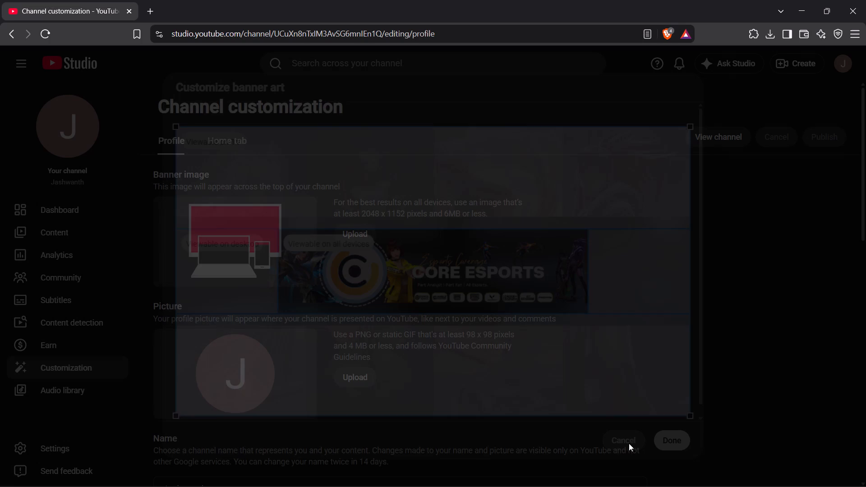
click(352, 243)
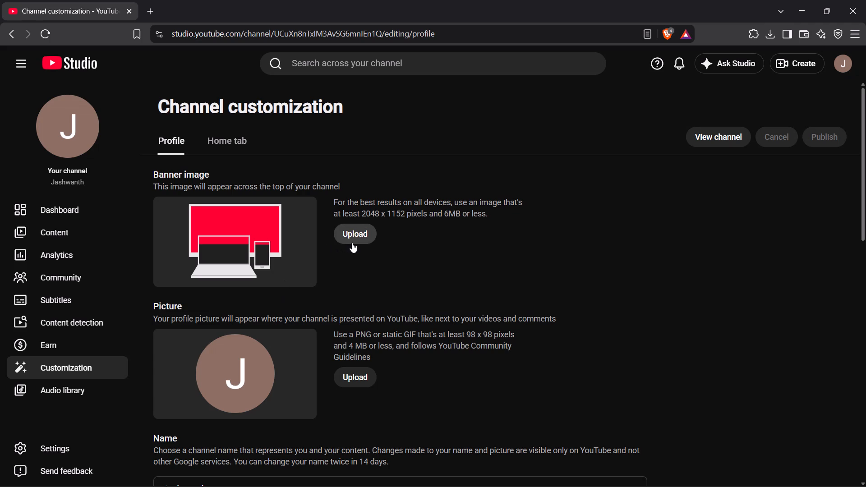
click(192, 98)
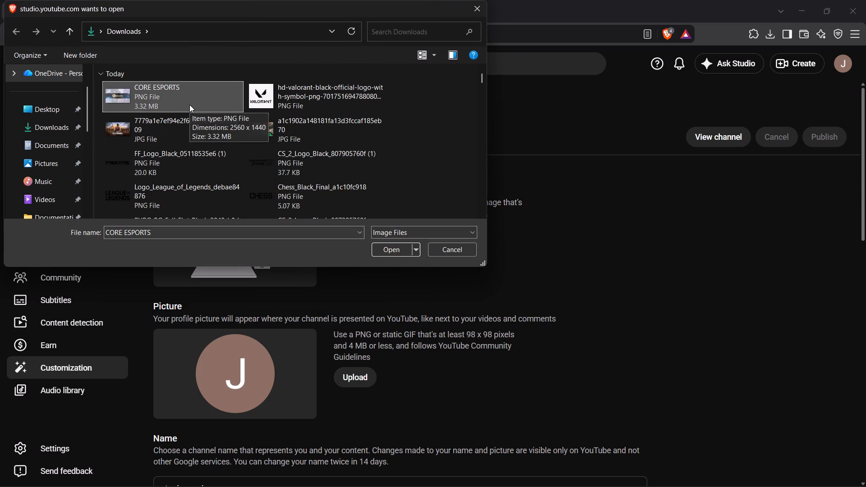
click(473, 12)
Switch back to Canva and check the browser's recent download history for the new banner file.
key(alt+Tab)
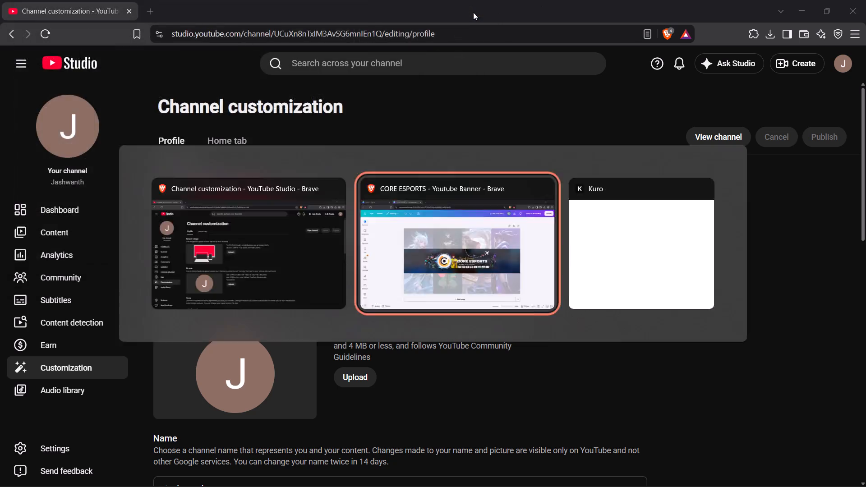
click(766, 28)
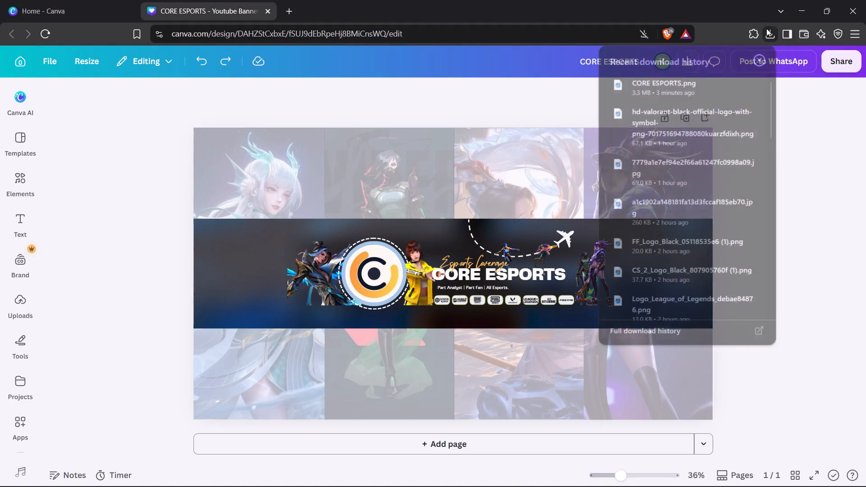
click(791, 157)
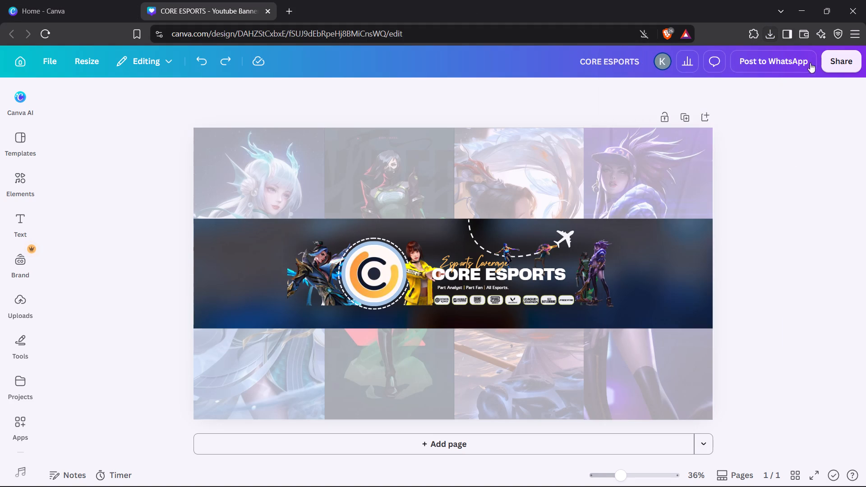
Export the banner again as a high-quality PNG at 2,560 × 1,440 px, size 1.
click(836, 69)
click(658, 325)
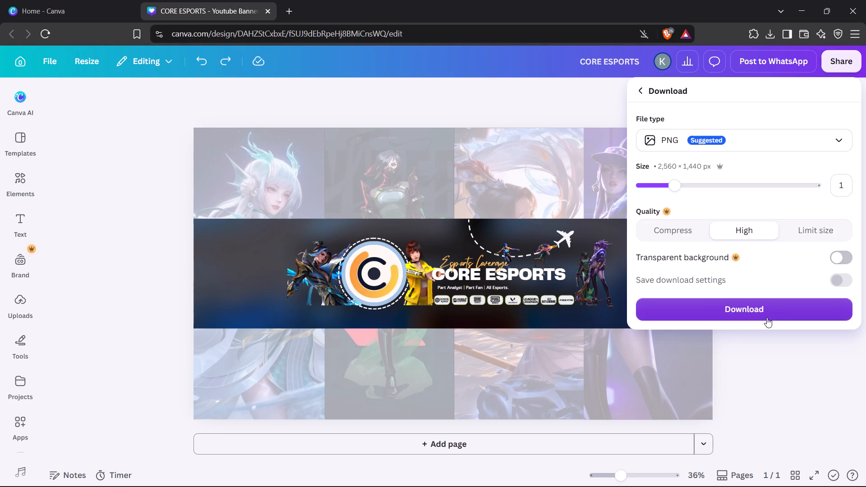
click(767, 317)
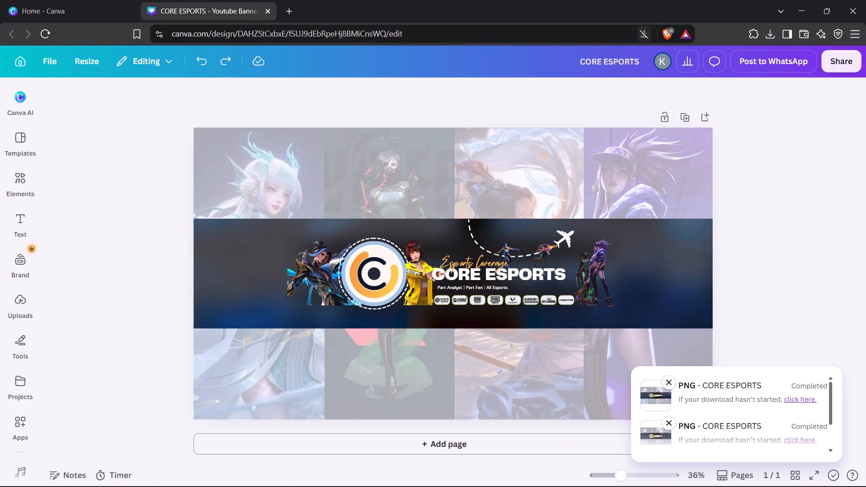
Set the browser to always allow canva.com to download multiple files.
click(642, 31)
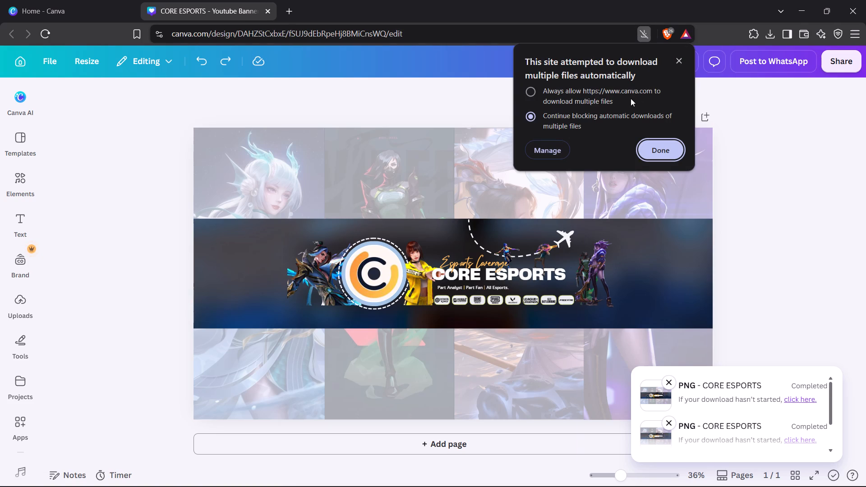
click(628, 95)
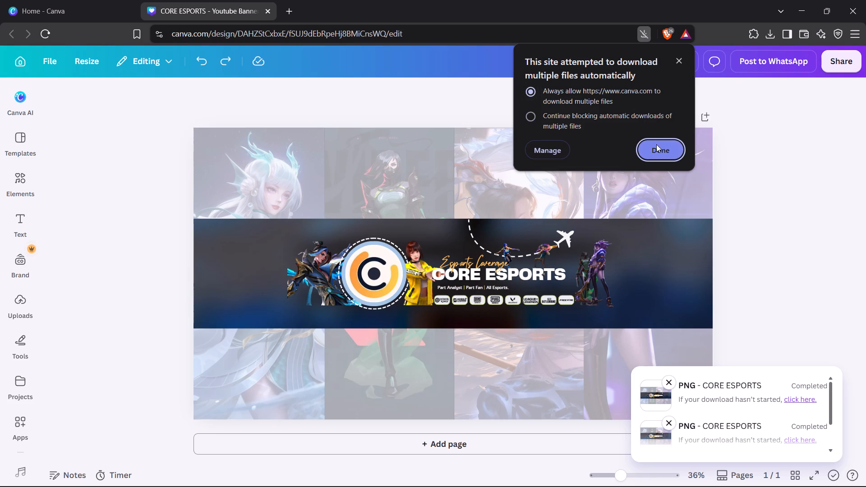
click(656, 144)
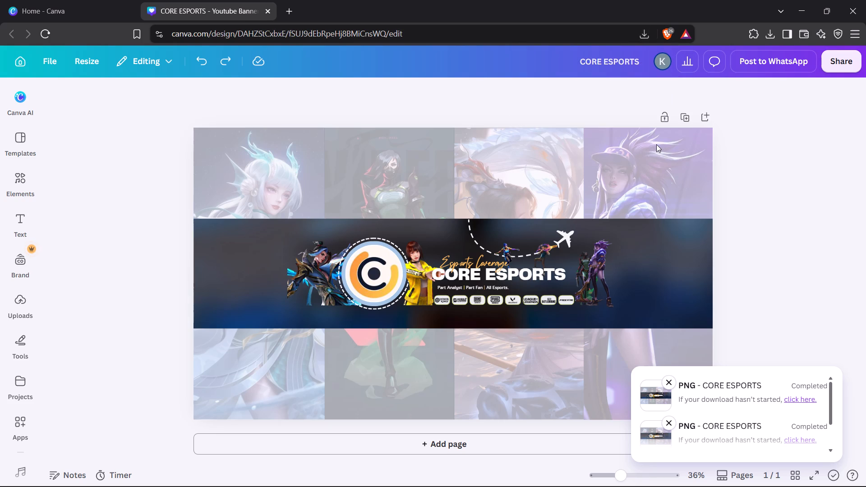
Restart the download of the latest exported CORE ESPORTS PNG through its fallback link.
click(791, 404)
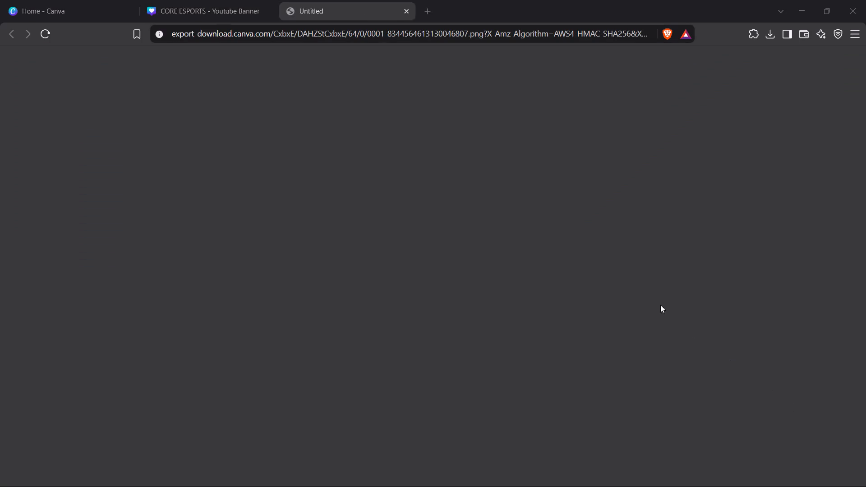
click(405, 251)
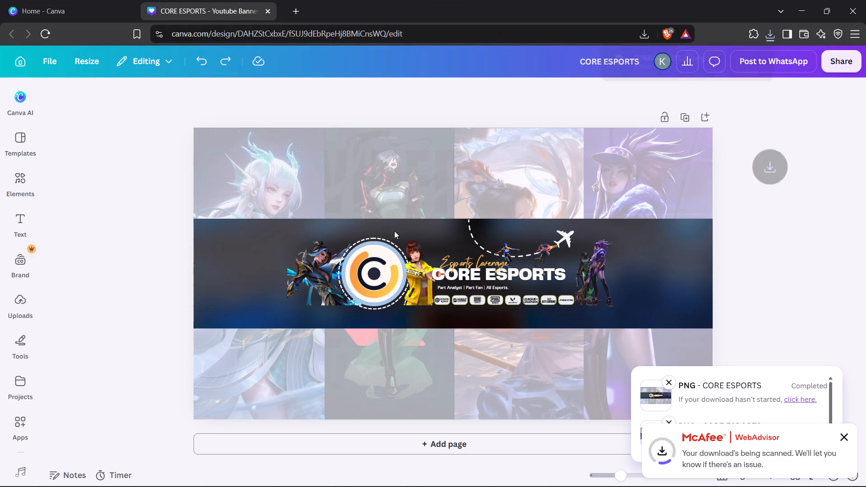
click(456, 108)
Switch to YouTube Studio and upload CORE ESPORTS (1) as the channel's banner image, accepting the full-image crop.
key(alt+Tab)
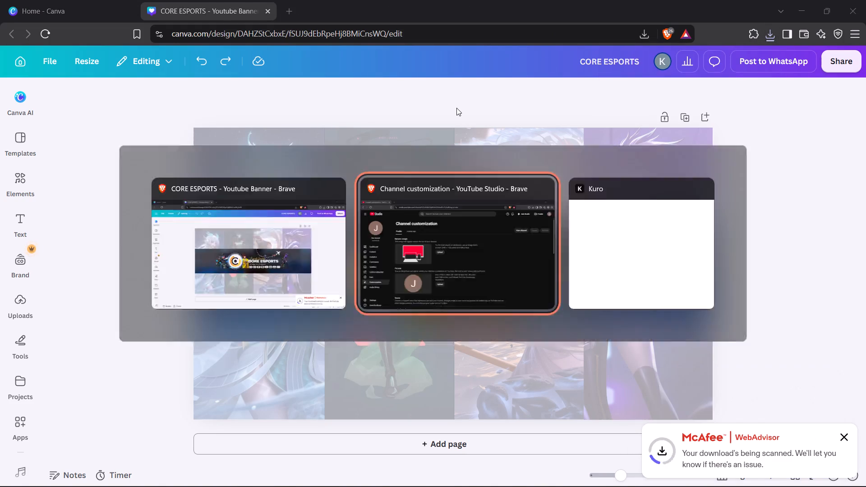
click(348, 233)
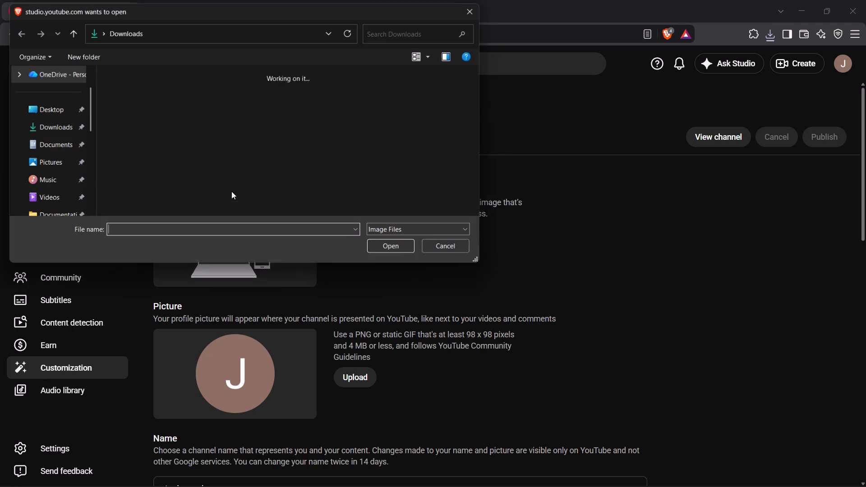
click(146, 93)
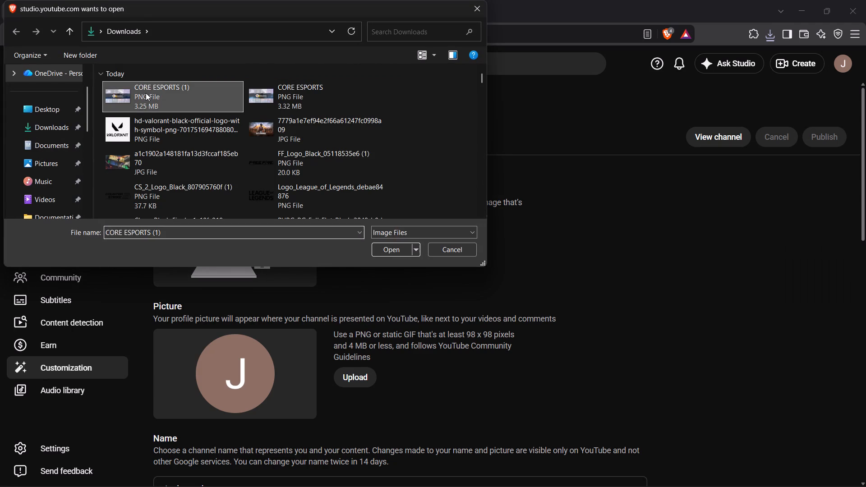
key(Return)
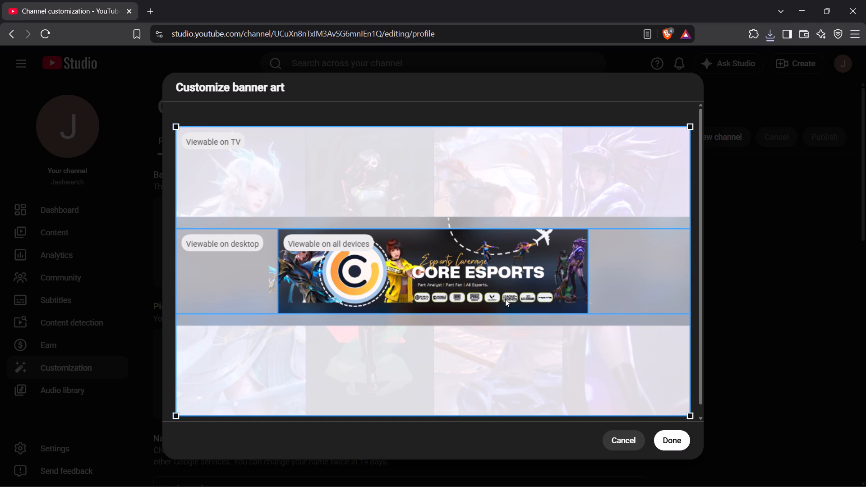
click(678, 447)
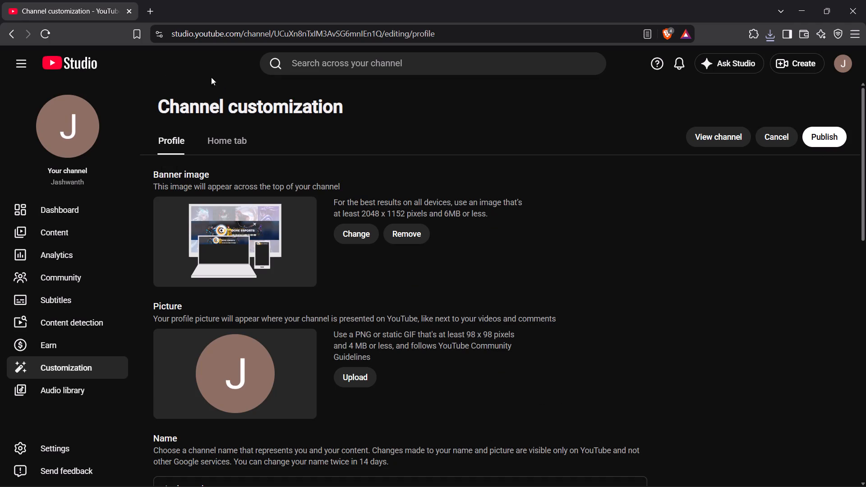
Open YouTube in a new tab and examine your channel page for the banner.
click(148, 13)
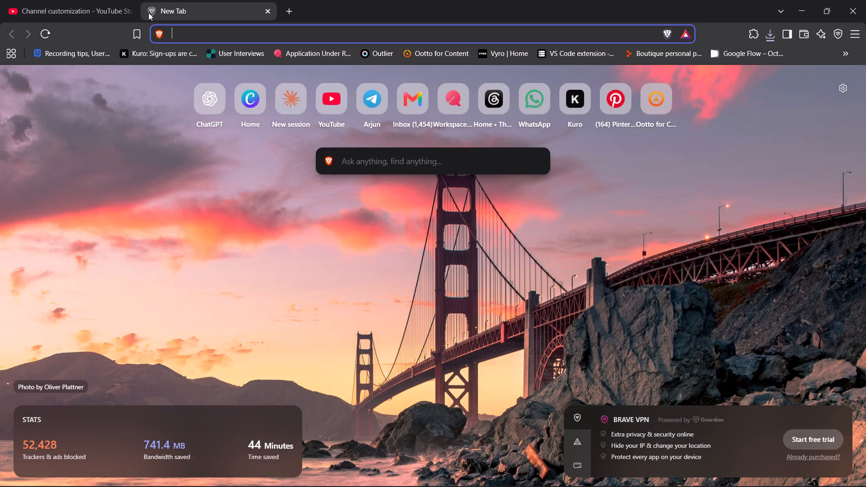
click(340, 111)
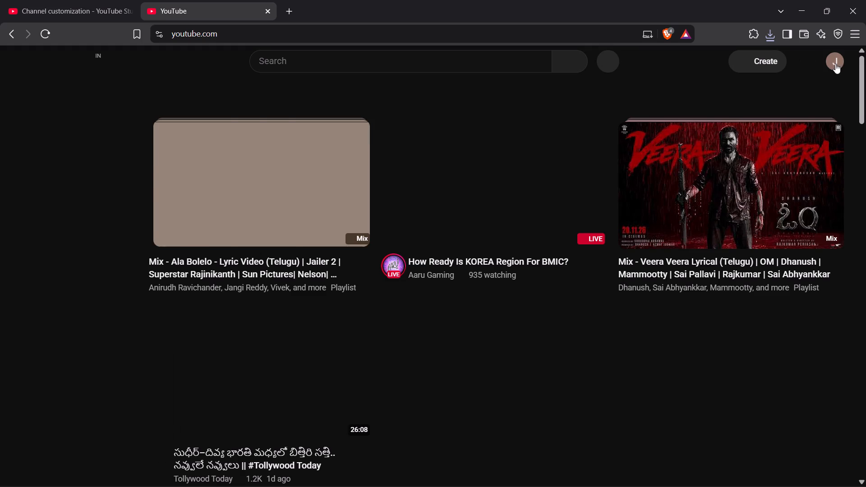
click(835, 64)
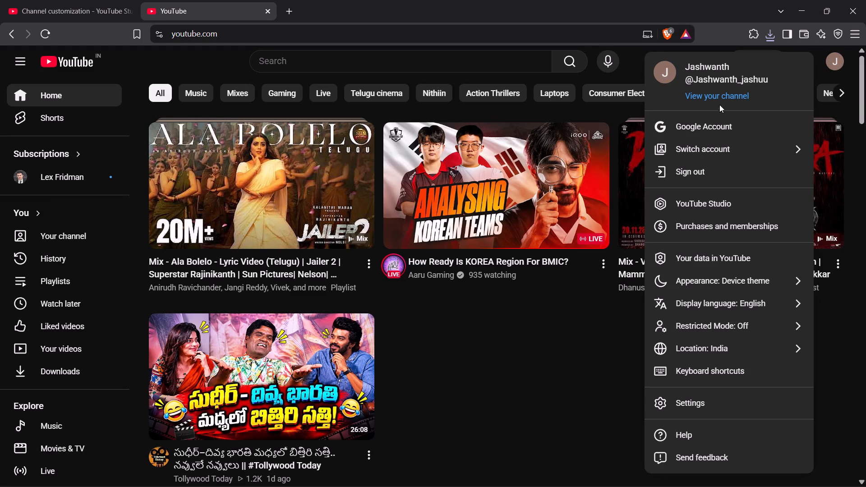
click(723, 94)
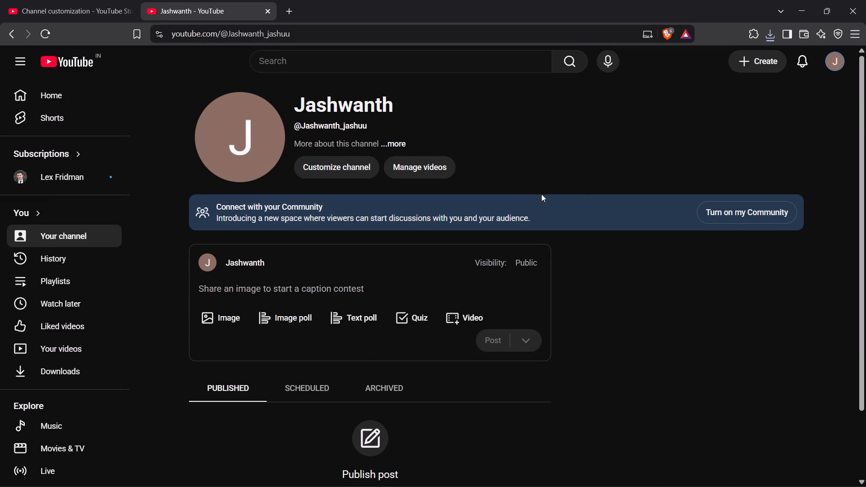
scroll(541, 194, up, 3)
scroll(541, 194, down, 6)
scroll(541, 194, up, 7)
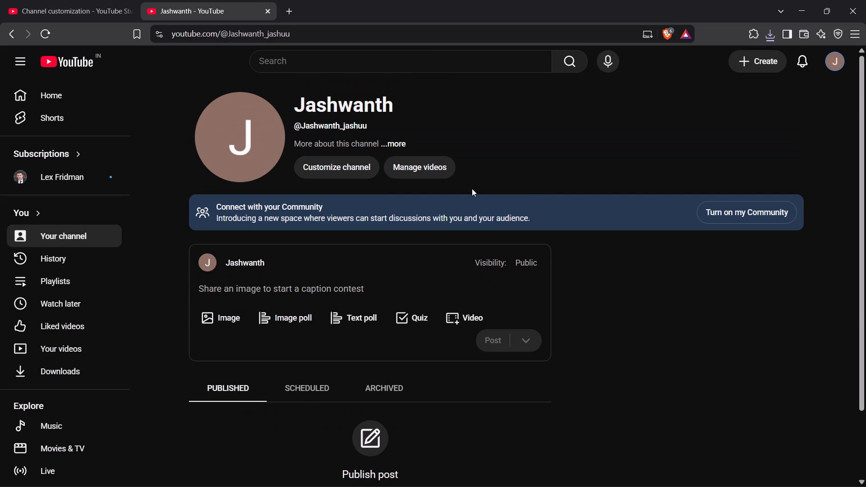
Open the channel's customization page and the Studio dashboard to check the current setup, and close that tab.
click(356, 168)
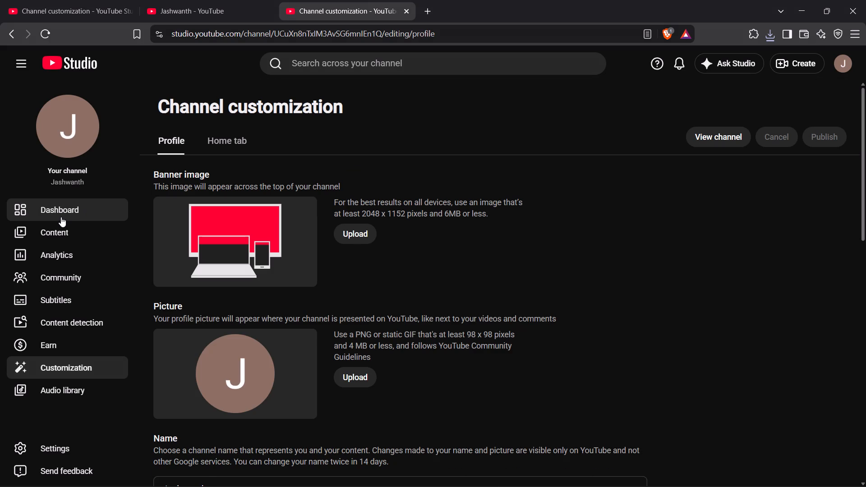
click(61, 217)
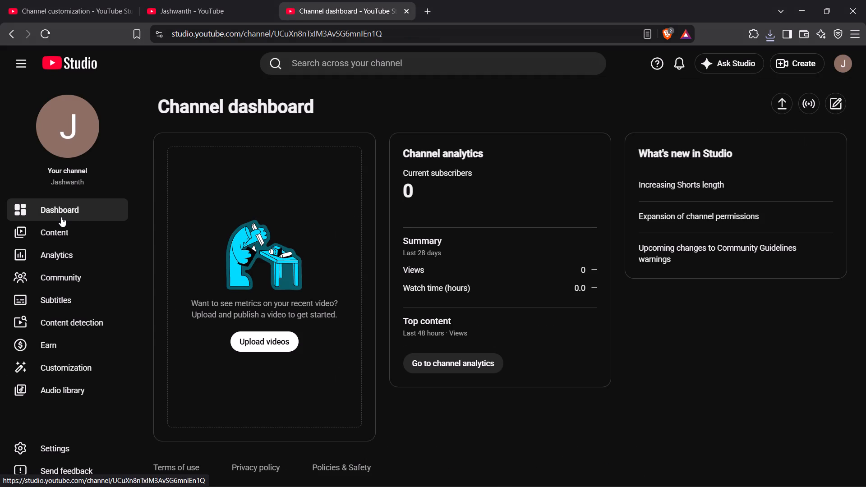
click(75, 64)
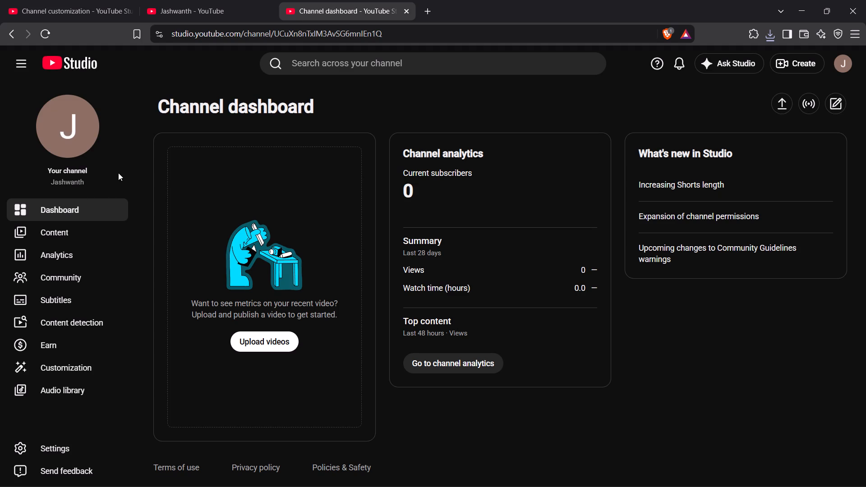
click(408, 9)
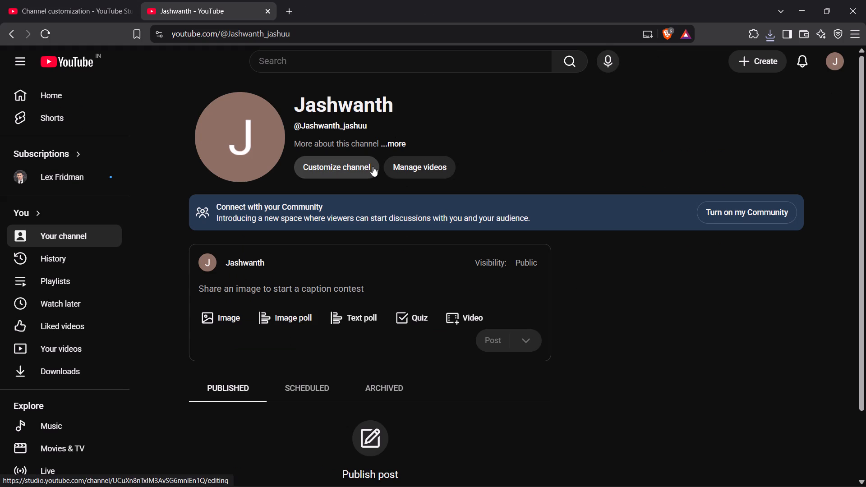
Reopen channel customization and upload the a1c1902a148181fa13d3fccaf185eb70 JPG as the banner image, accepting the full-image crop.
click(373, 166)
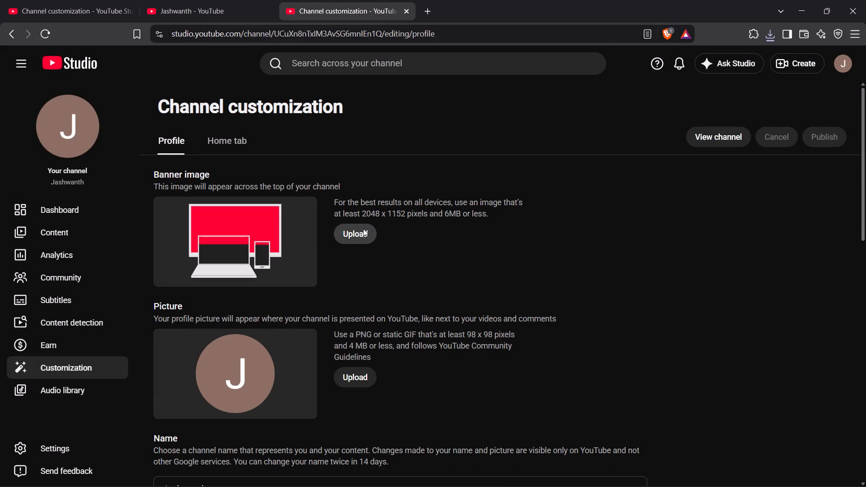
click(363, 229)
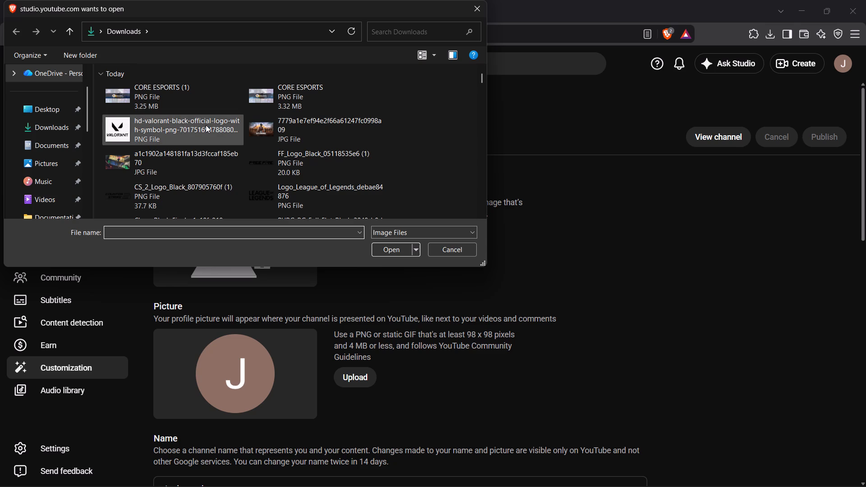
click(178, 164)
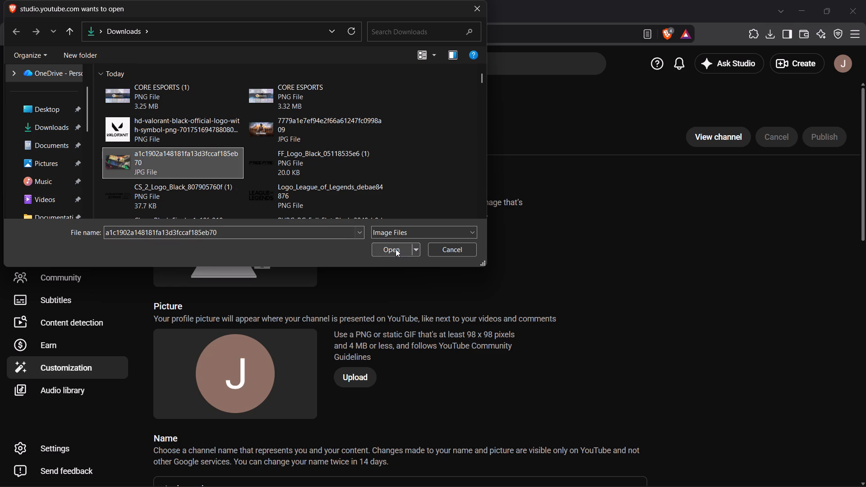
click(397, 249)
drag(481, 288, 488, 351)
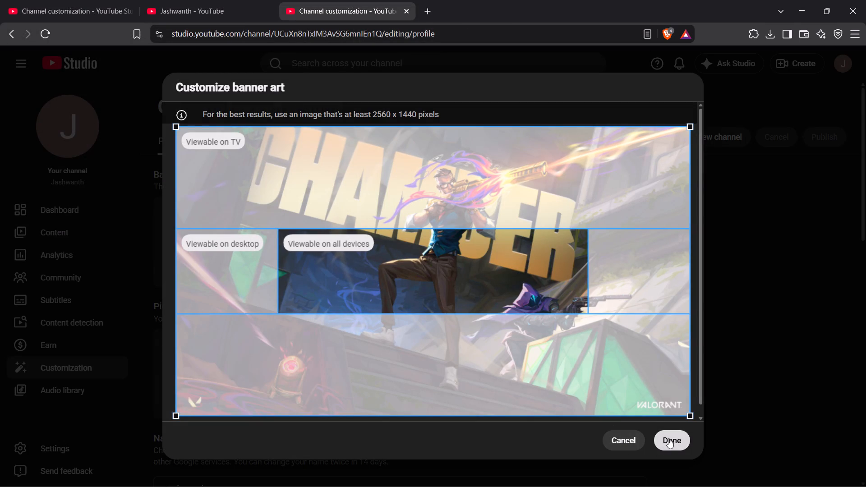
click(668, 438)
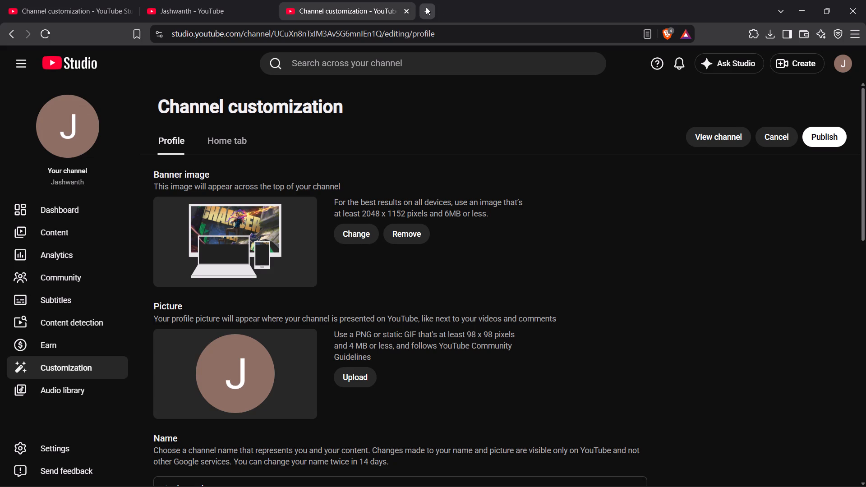
Examine the other accounts available for switching in YouTube Studio.
click(840, 64)
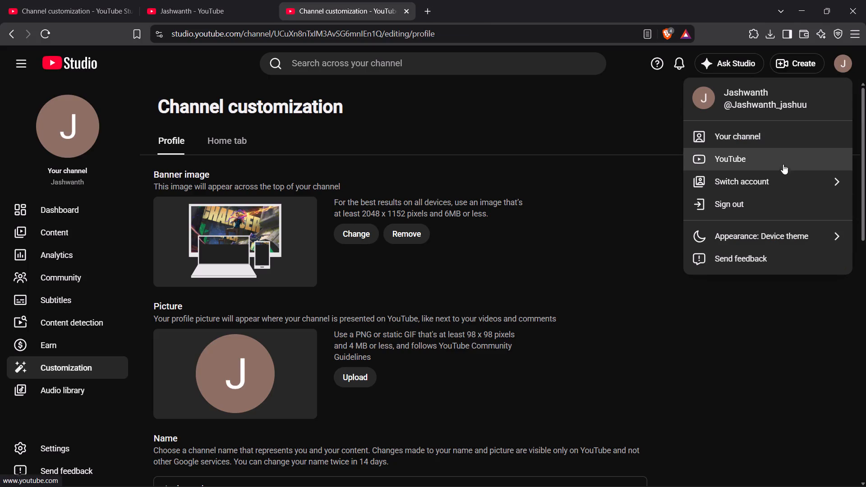
click(774, 177)
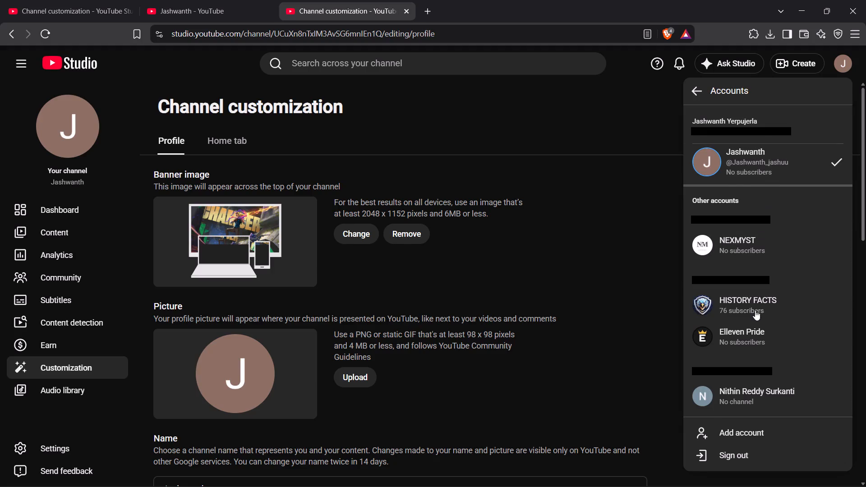
scroll(755, 310, down, 3)
click(615, 177)
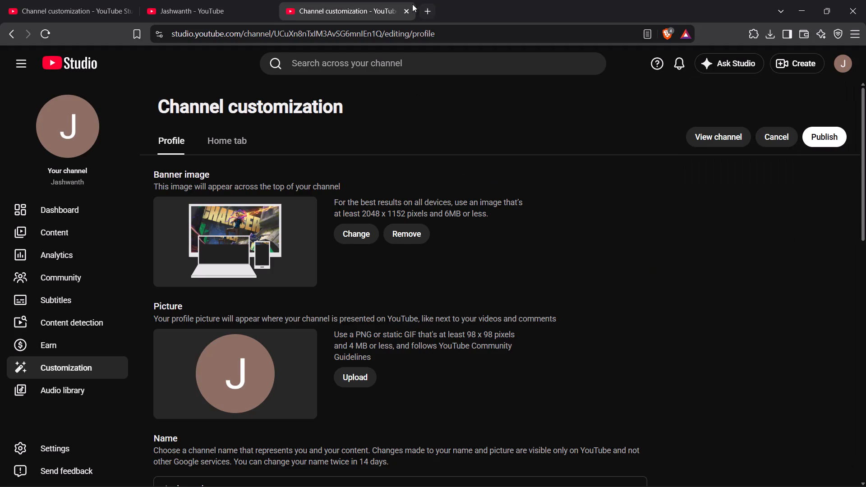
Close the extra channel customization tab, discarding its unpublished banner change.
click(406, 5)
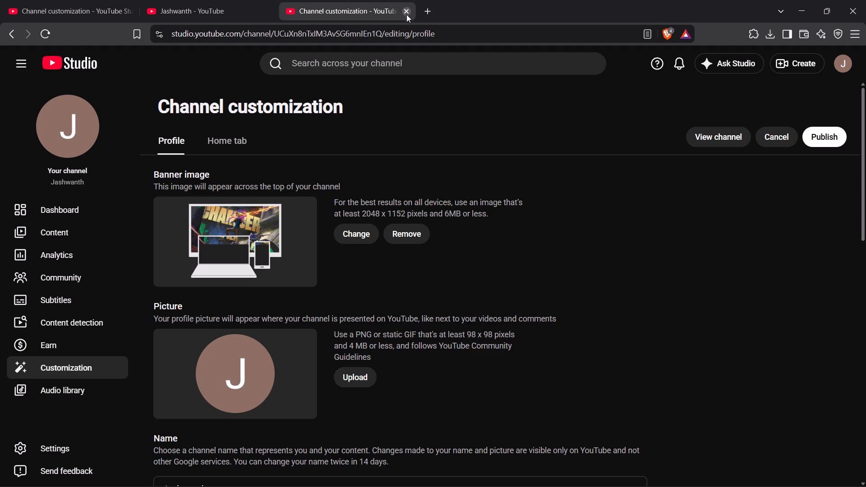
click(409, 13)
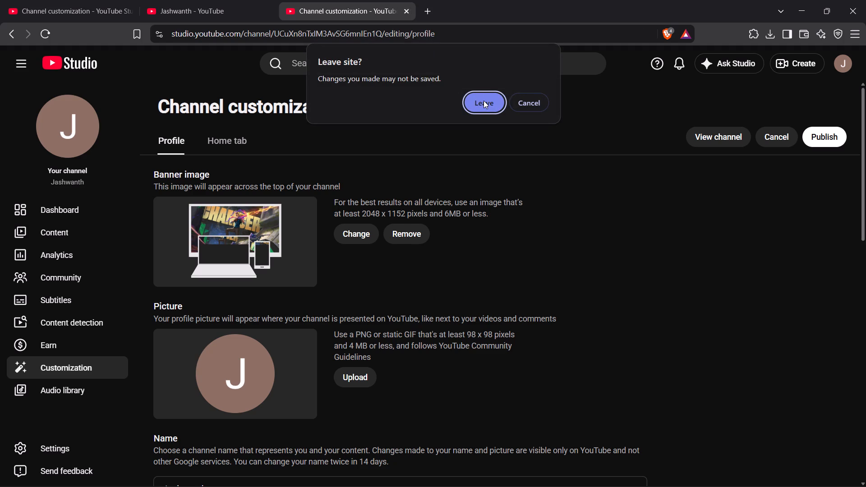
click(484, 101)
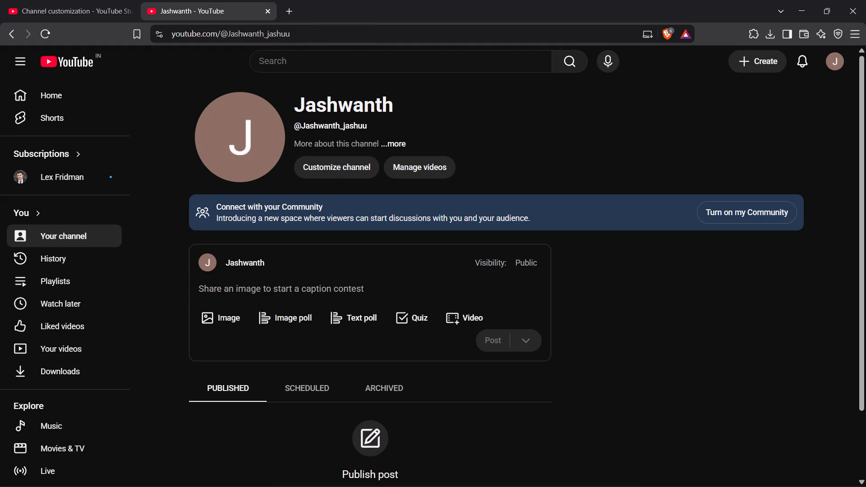
Search YouTube for "core esports" and examine the listed channels, videos and Shorts.
click(272, 66)
text(core esports)
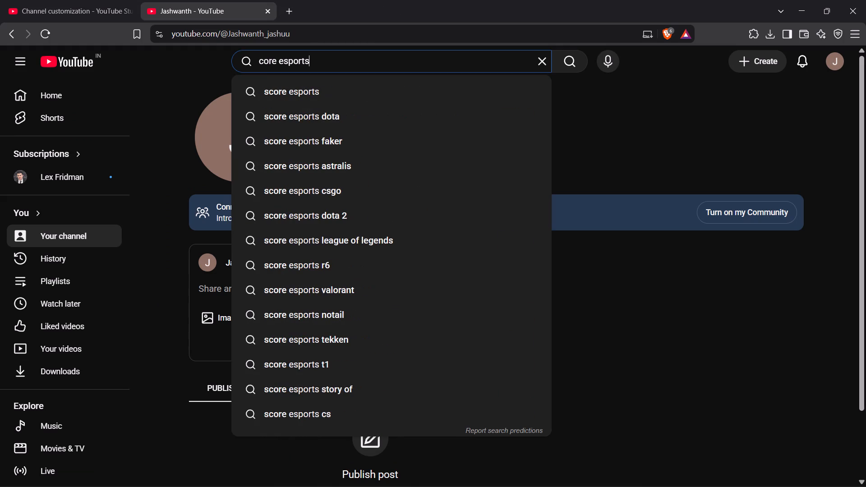
key(Return)
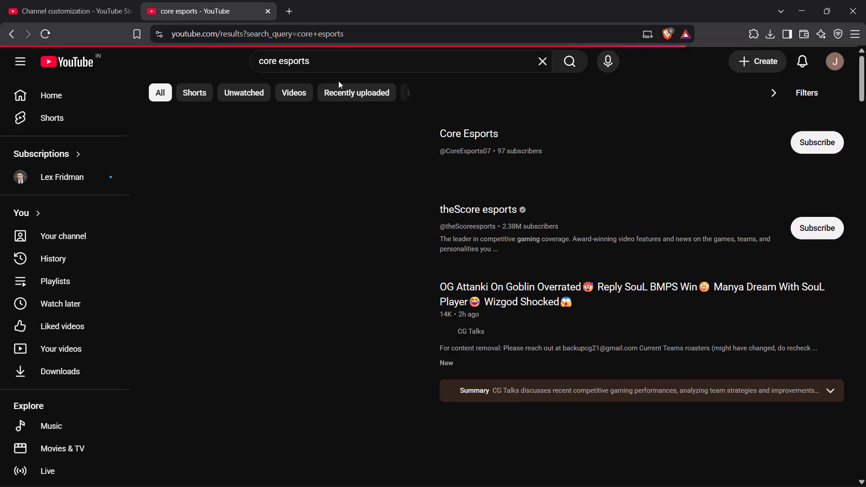
scroll(454, 189, down, 5)
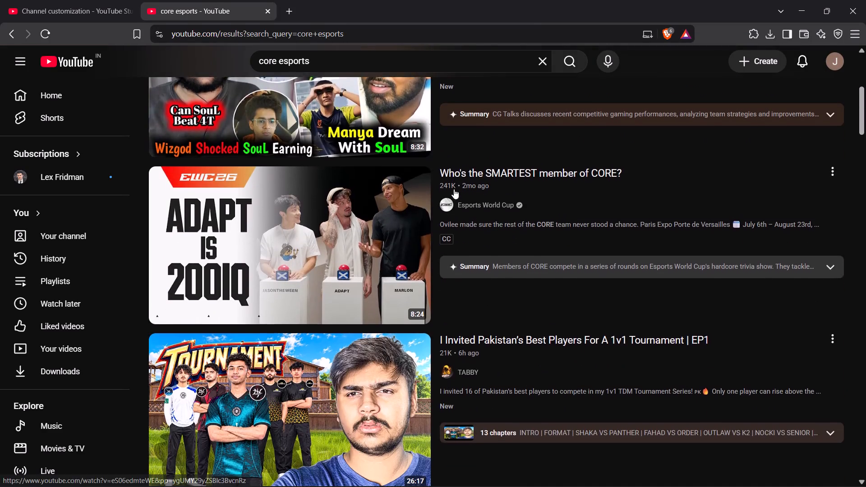
scroll(454, 189, down, 16)
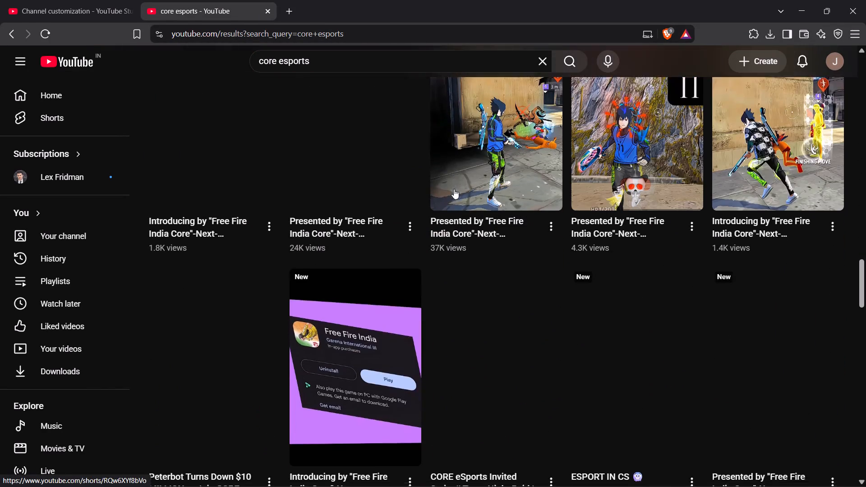
scroll(454, 189, down, 4)
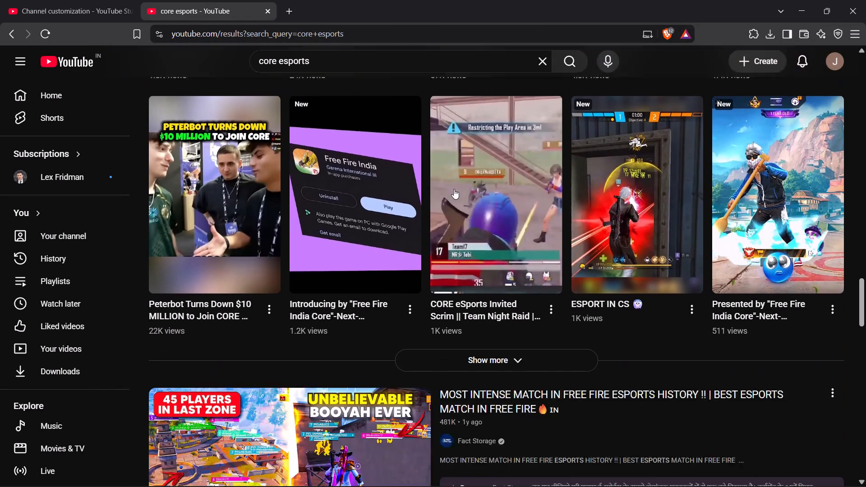
scroll(454, 189, down, 9)
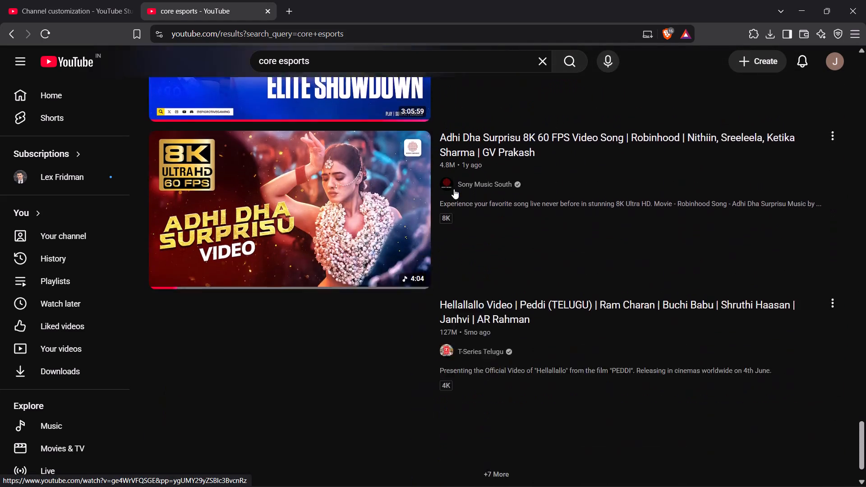
scroll(454, 189, down, 4)
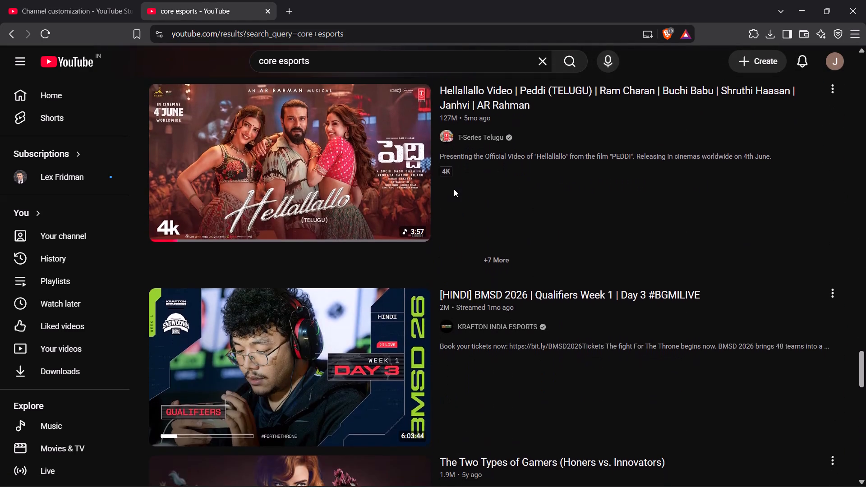
scroll(454, 189, down, 4)
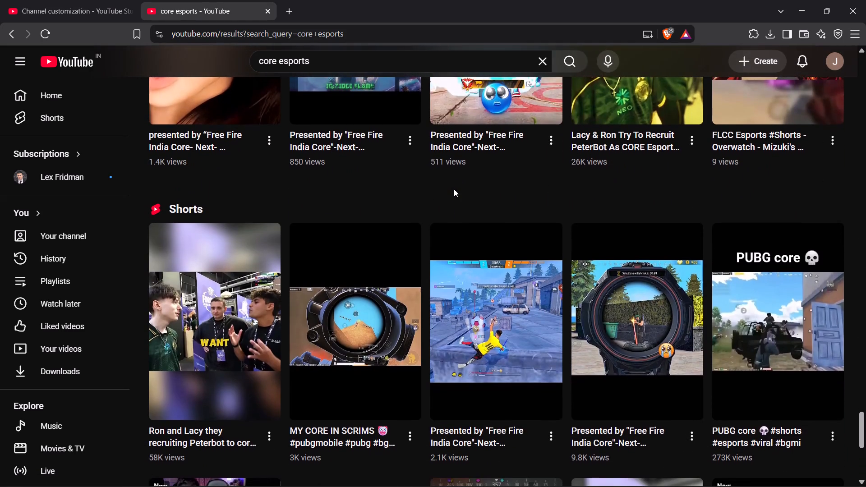
scroll(454, 189, down, 7)
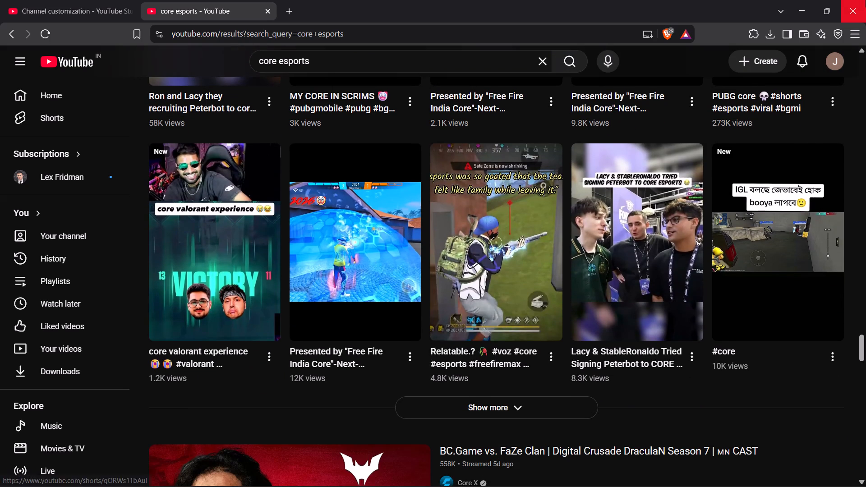
Close the YouTube browser window with all its tabs, discarding the unpublished channel customization.
click(865, 1)
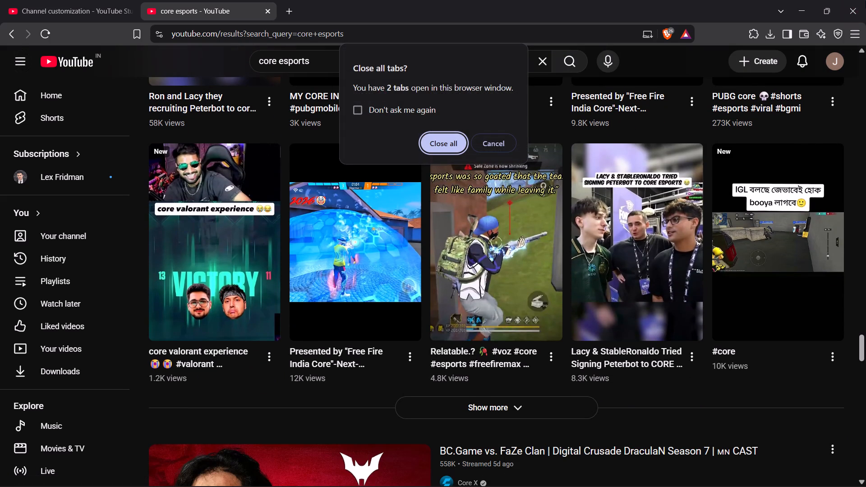
click(460, 139)
click(490, 101)
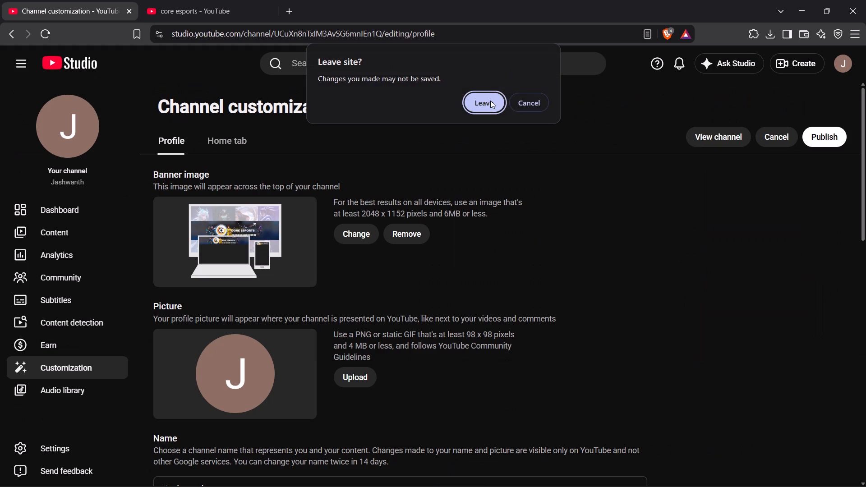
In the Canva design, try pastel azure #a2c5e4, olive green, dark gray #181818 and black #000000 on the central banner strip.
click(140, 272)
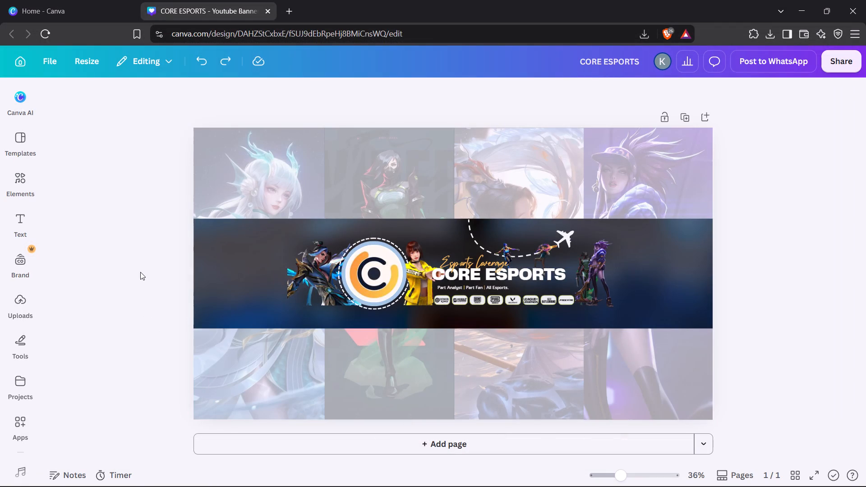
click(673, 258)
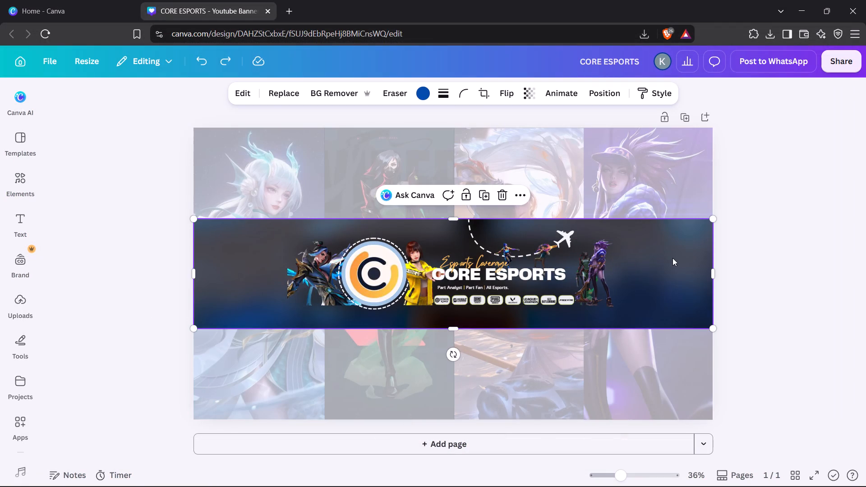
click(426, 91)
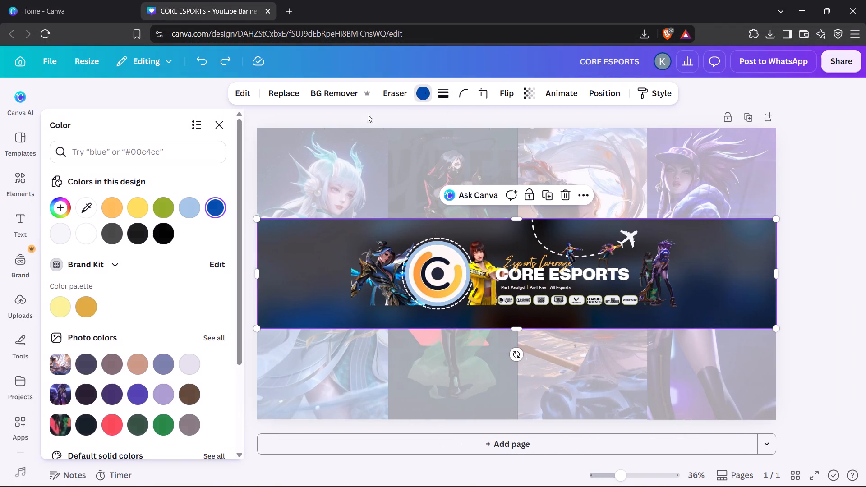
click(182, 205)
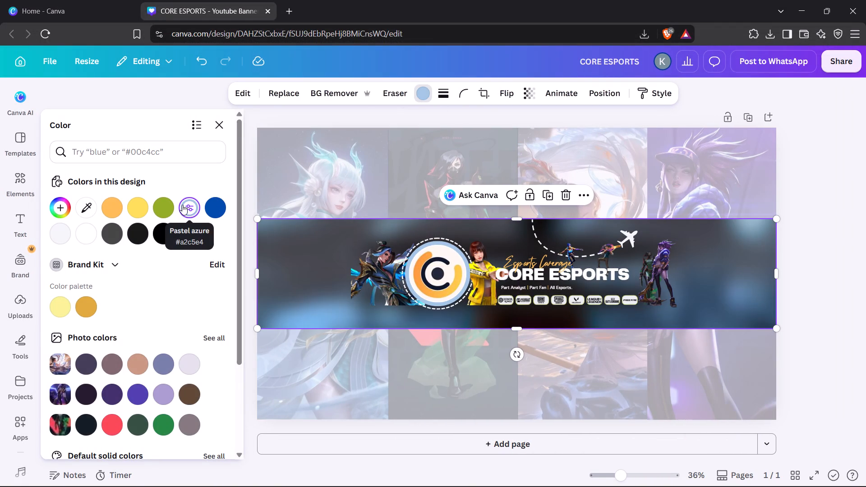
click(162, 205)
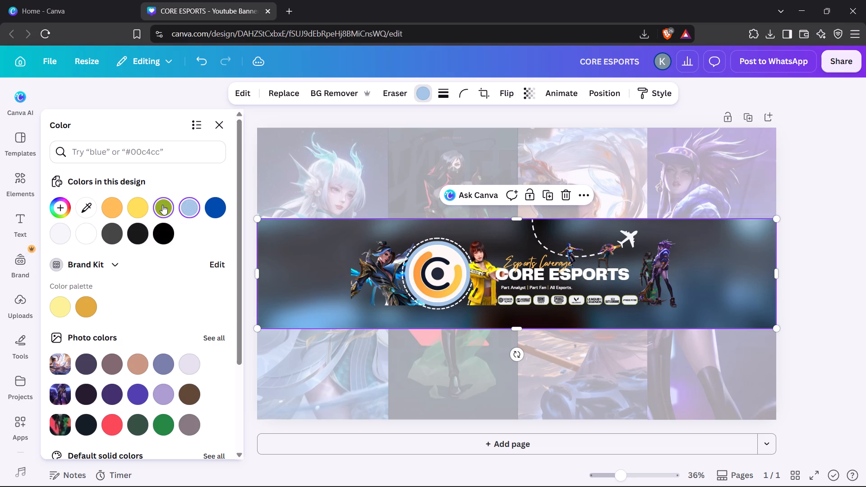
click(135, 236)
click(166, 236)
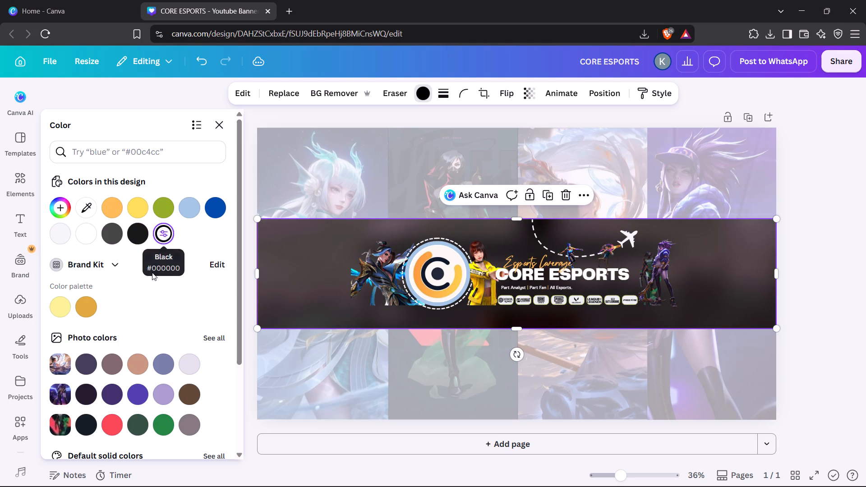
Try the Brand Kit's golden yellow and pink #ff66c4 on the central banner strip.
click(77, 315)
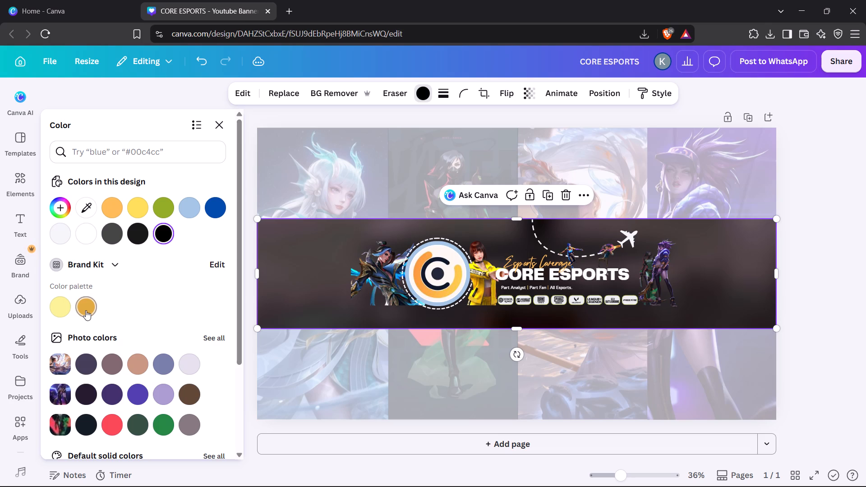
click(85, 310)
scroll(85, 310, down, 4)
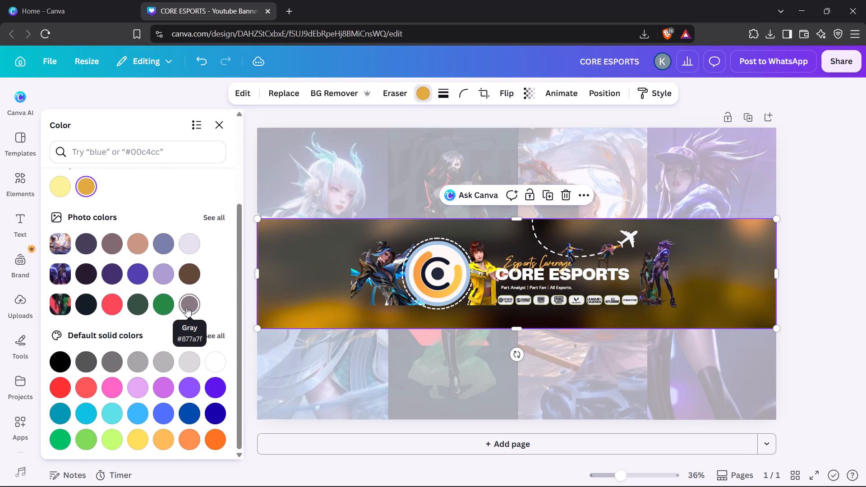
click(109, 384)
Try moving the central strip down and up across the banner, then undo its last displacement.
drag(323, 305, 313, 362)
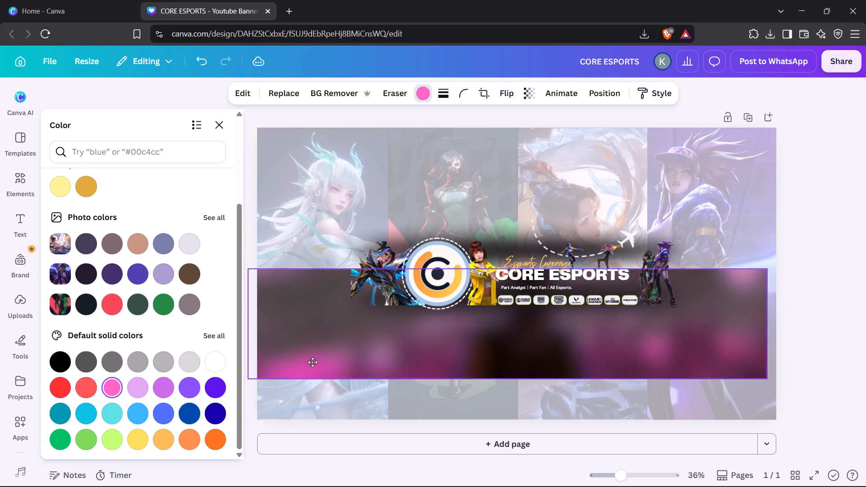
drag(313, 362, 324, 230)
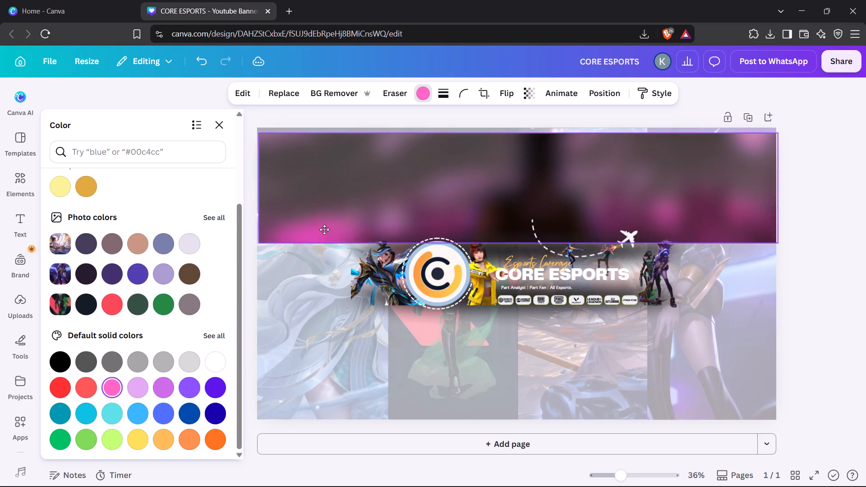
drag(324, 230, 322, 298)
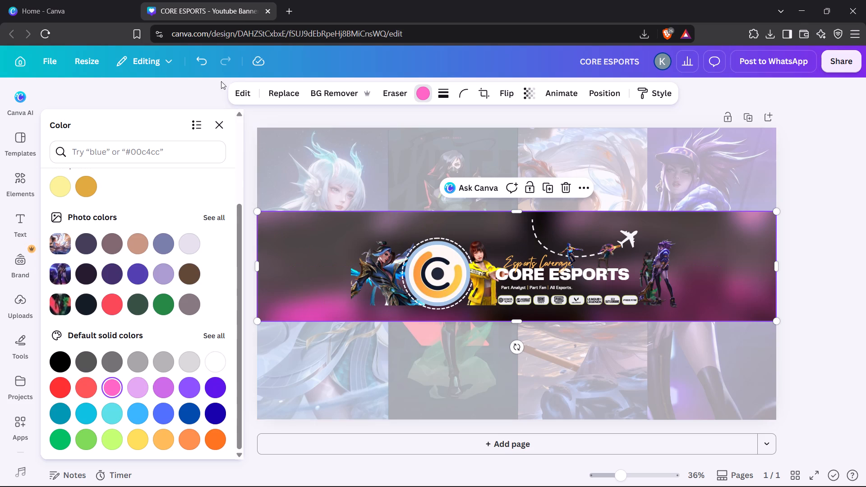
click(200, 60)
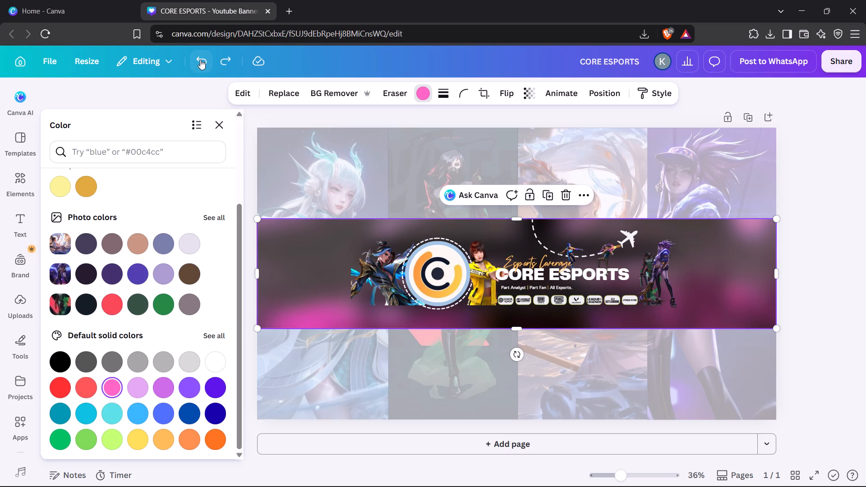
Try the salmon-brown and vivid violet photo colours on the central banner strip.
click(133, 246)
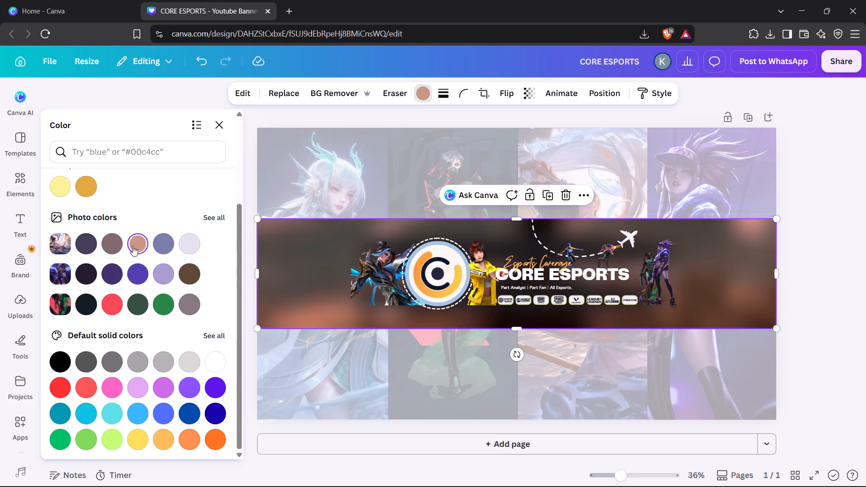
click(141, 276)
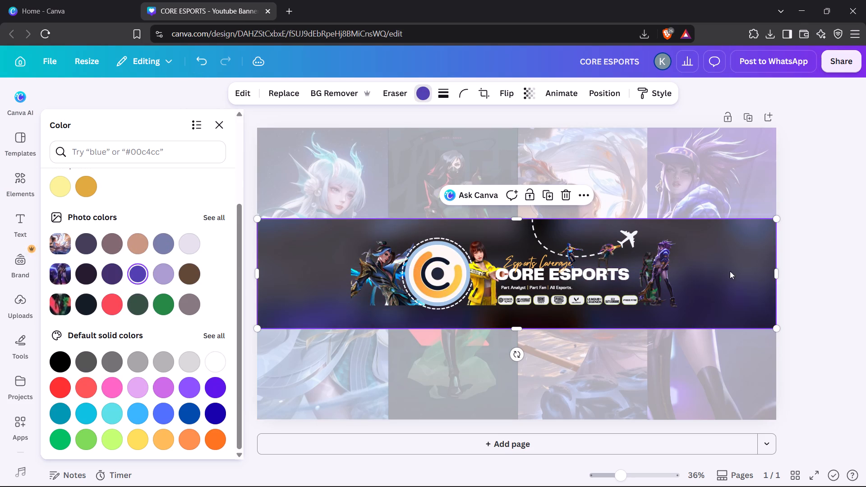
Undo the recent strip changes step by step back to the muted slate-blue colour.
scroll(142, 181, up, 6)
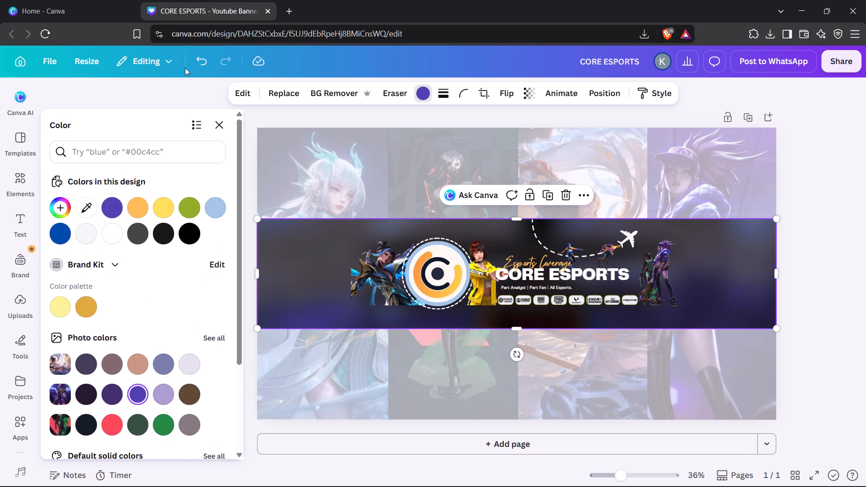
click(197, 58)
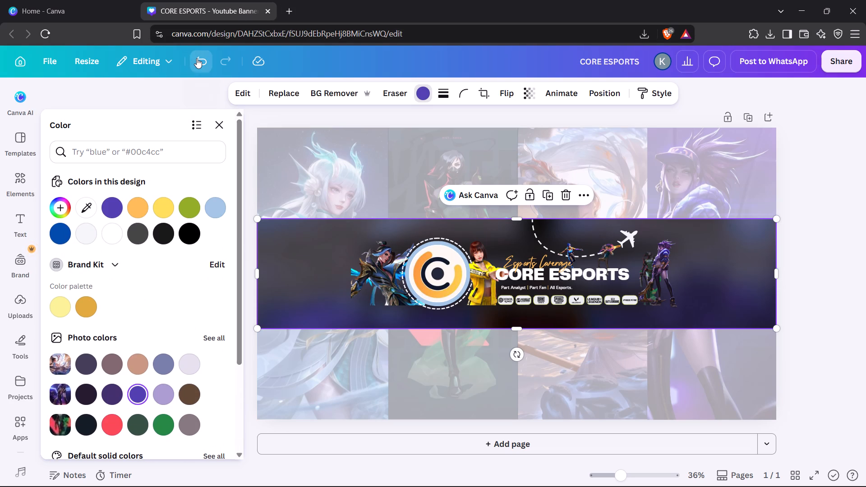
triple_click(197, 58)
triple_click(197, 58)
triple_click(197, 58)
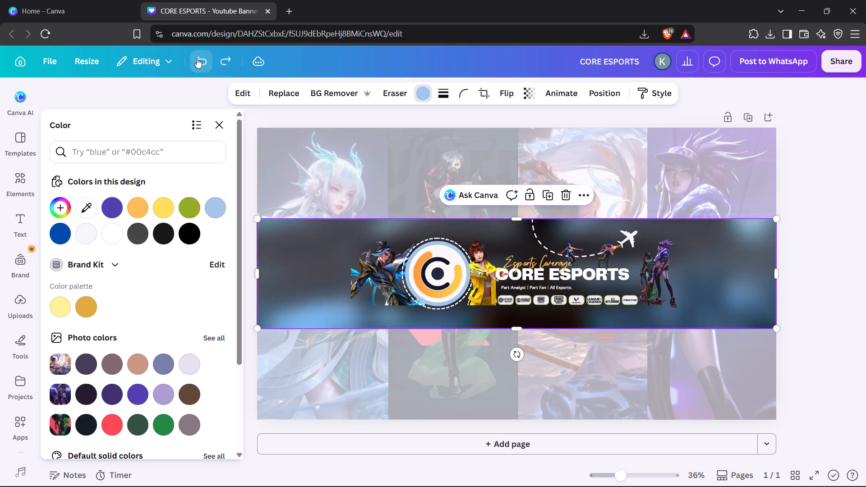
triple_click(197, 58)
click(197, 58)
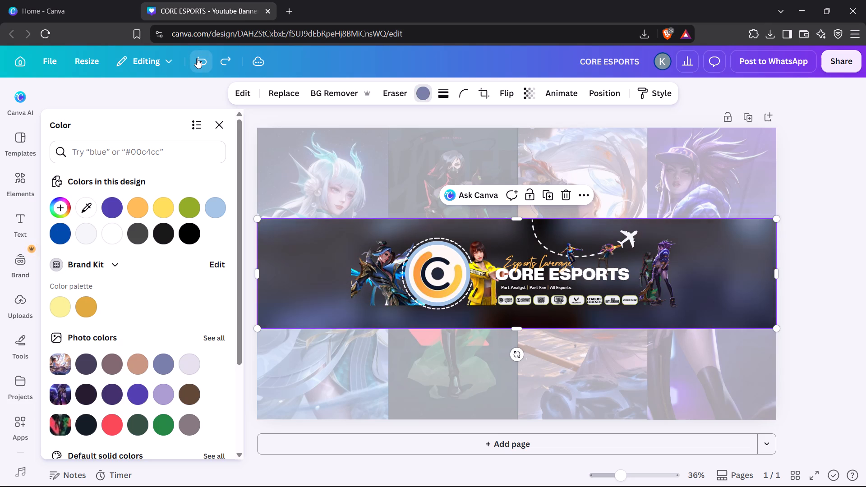
Switch to the Windows desktop and open the Shut Down Windows dialog.
click(837, 321)
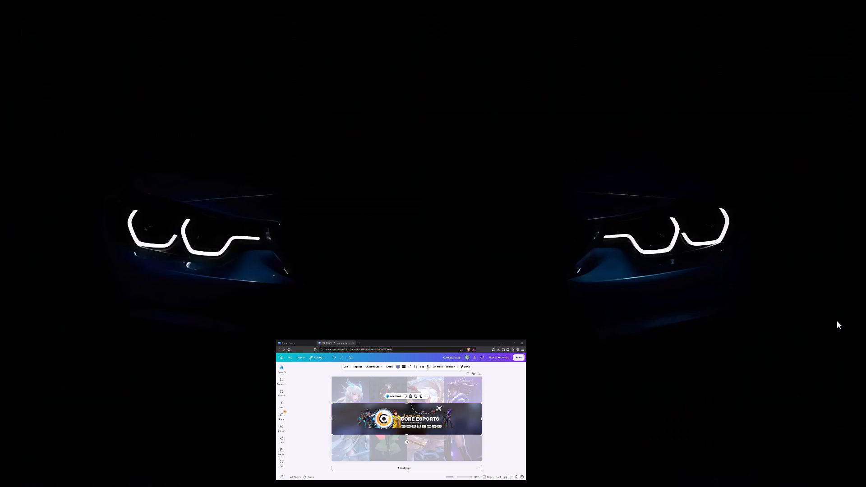
click(582, 307)
key(alt+F4)
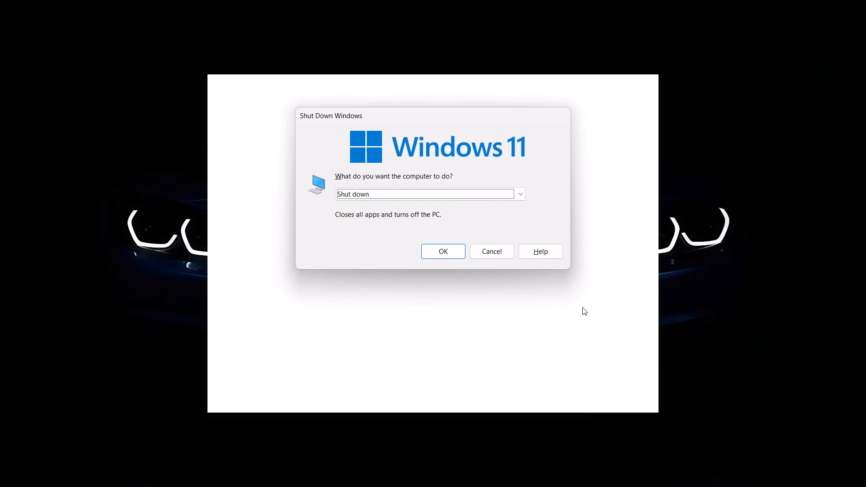